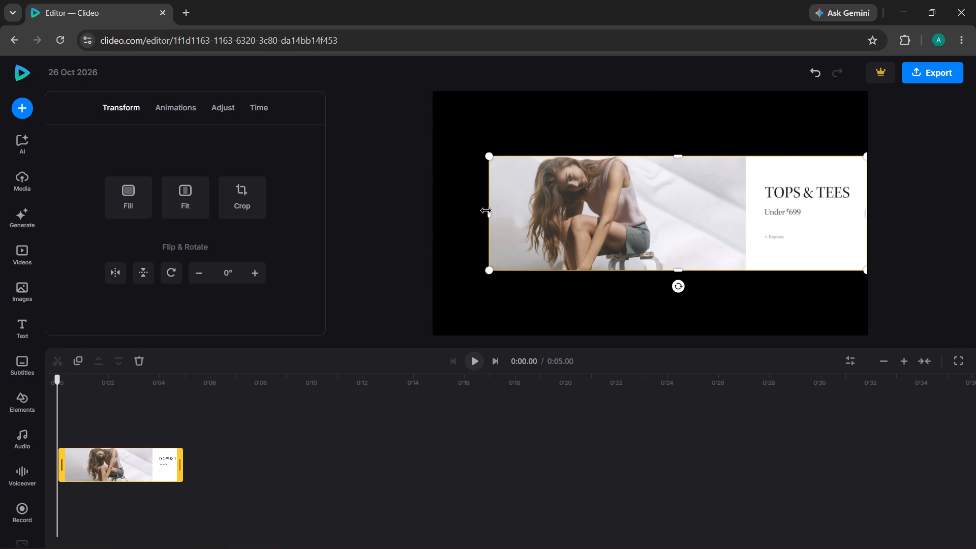
Trim the banner image inward from its left edge past the seated woman, keeping a strip of backdrop and the TOPS & TEES text area.
left_click_drag(486, 210, 682, 213)
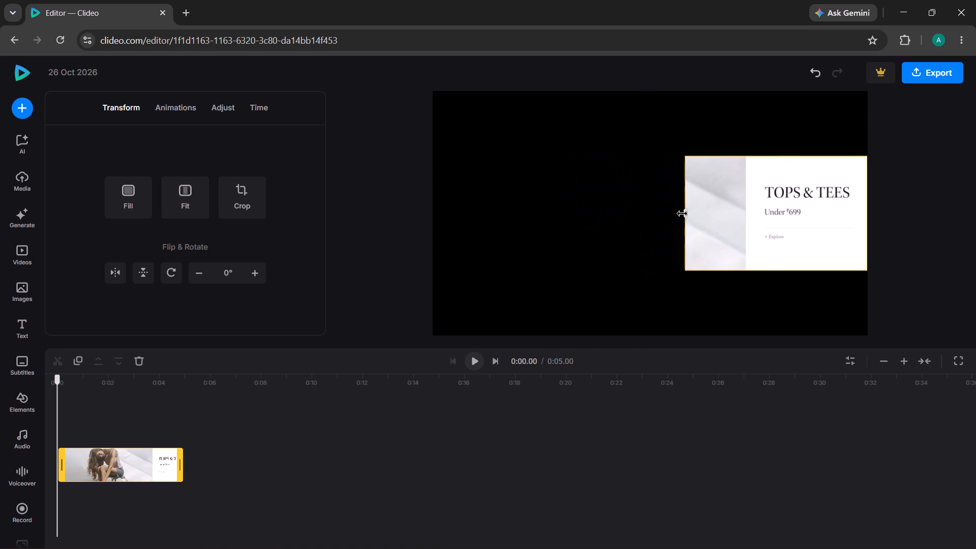
left_click_drag(682, 213, 683, 213)
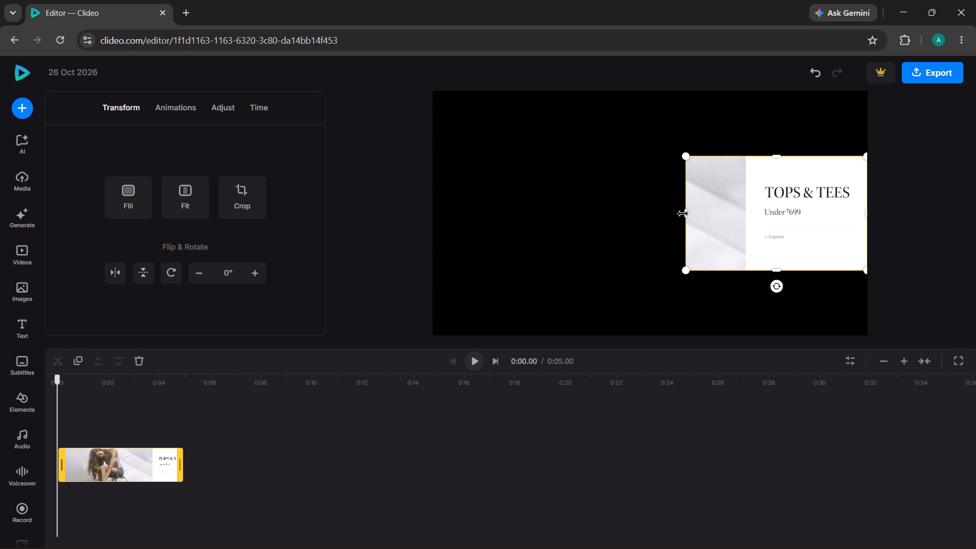
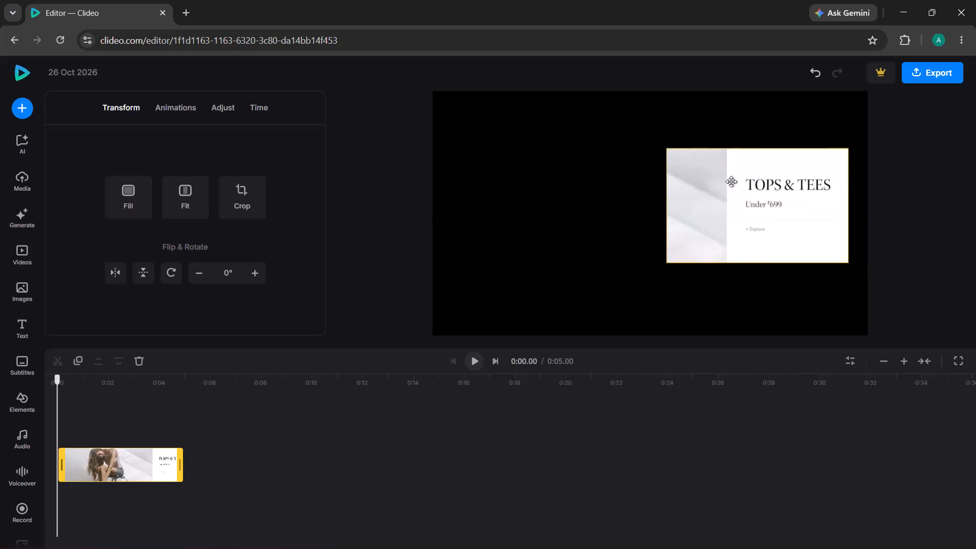
Move the trimmed TOPS & TEES banner to the upper middle of the canvas.
left_click_drag(731, 181, 614, 172)
left_click_drag(614, 172, 589, 142)
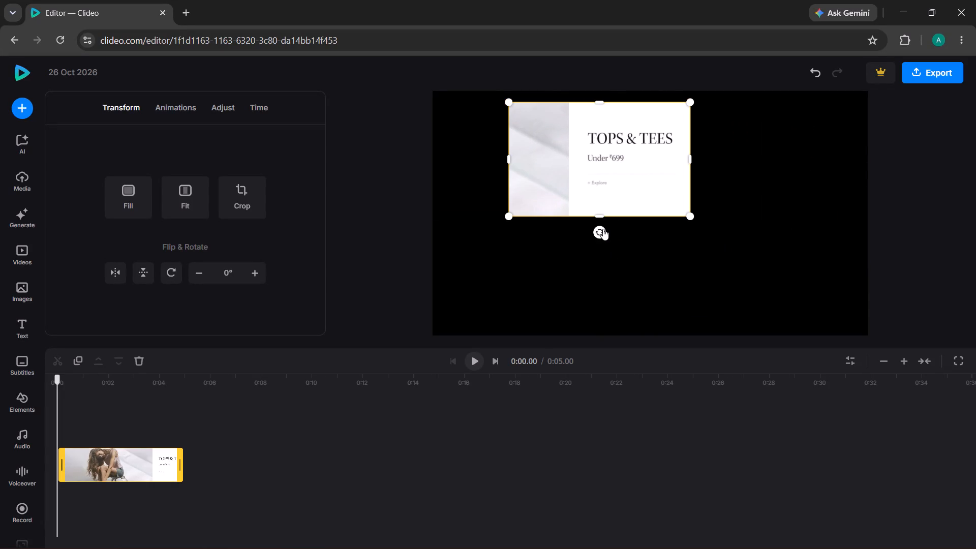
Rotate the TOPS & TEES banner clockwise to 85°.
left_click_drag(603, 229, 598, 208)
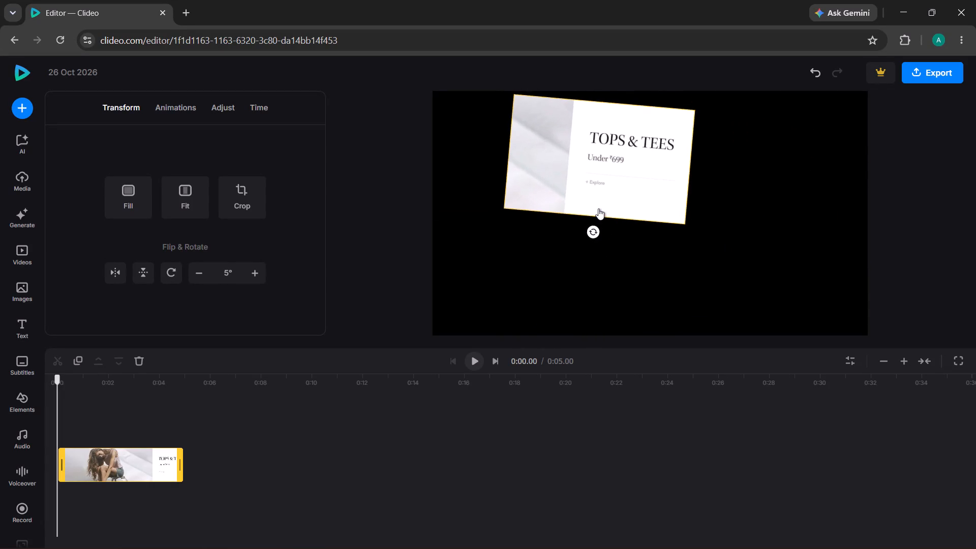
left_click_drag(598, 208, 591, 205)
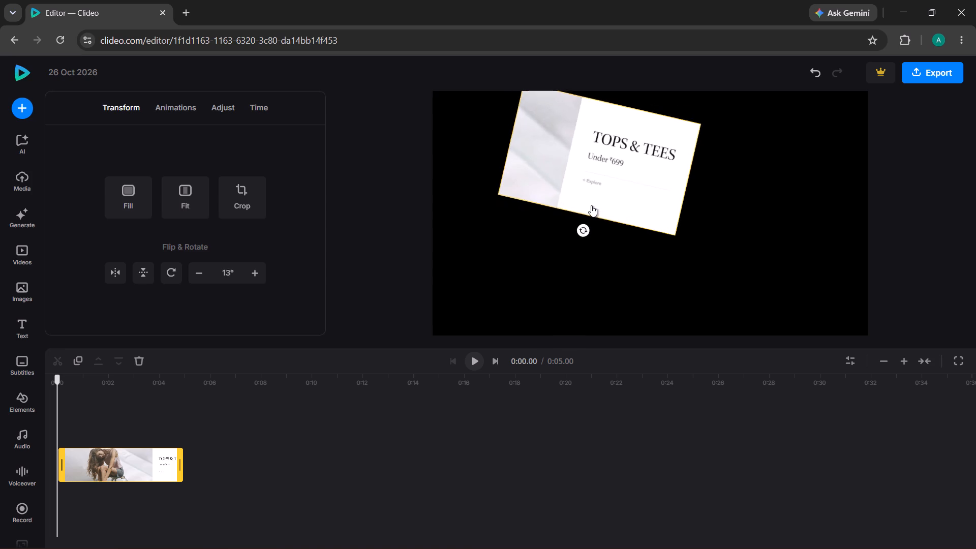
left_click_drag(591, 205, 314, 128)
scroll(581, 203, "left", 1)
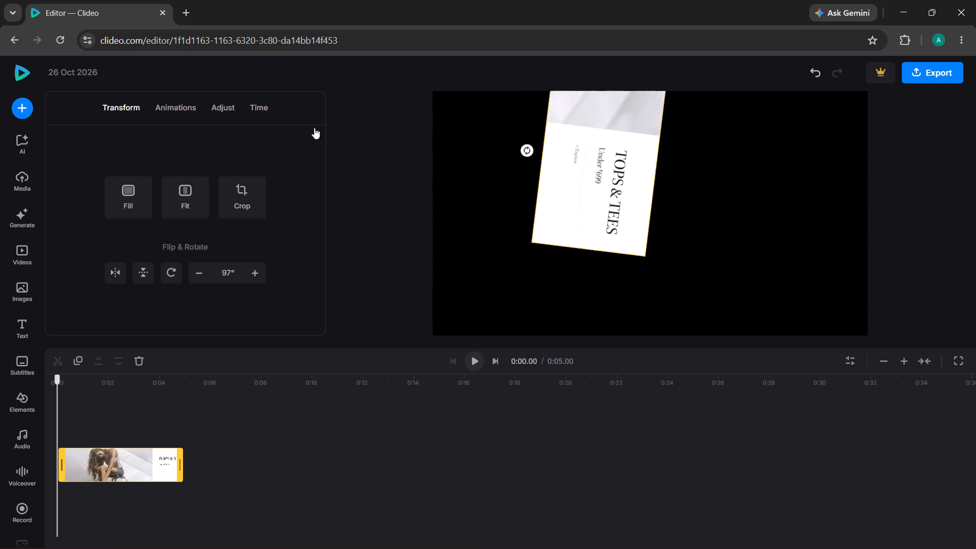
scroll(314, 128, "left", 1)
left_click_drag(314, 128, 236, 200)
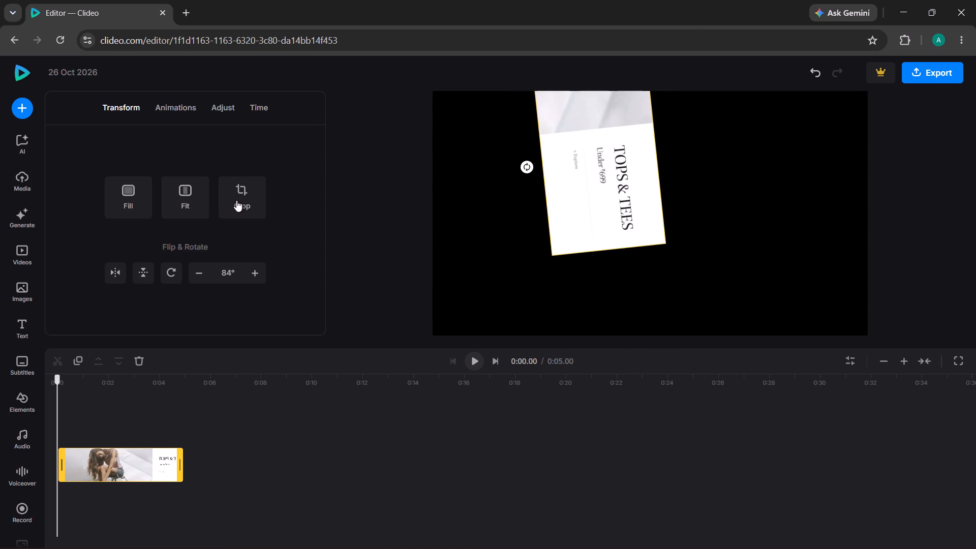
left_click_drag(236, 200, 229, 180)
scroll(234, 200, "left", 1)
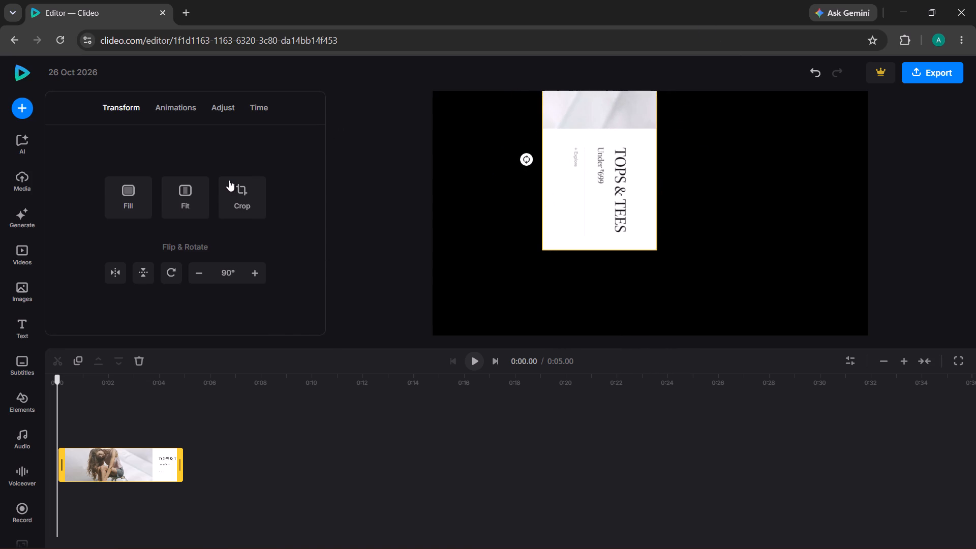
left_click_drag(229, 180, 234, 187)
scroll(230, 181, "left", 2)
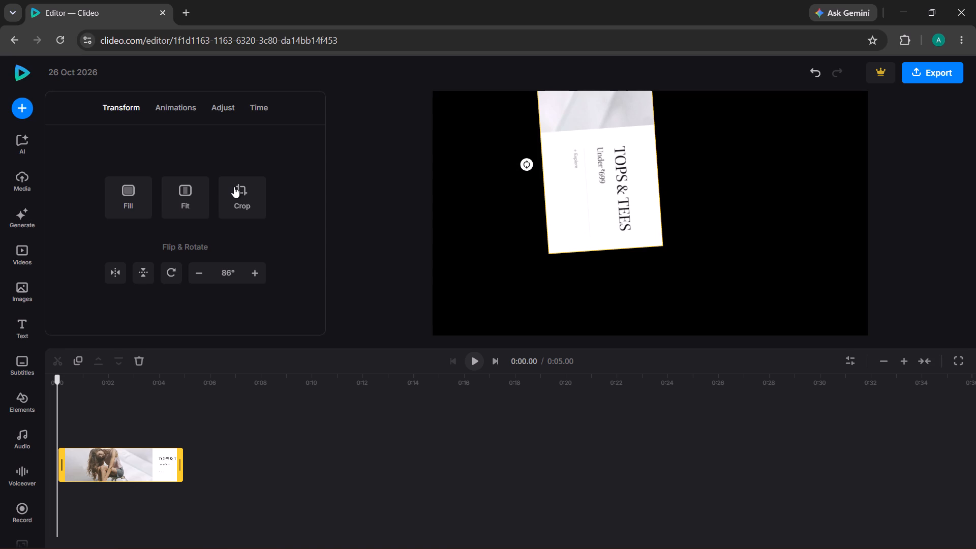
left_click_drag(234, 187, 233, 191)
scroll(234, 190, "left", 1)
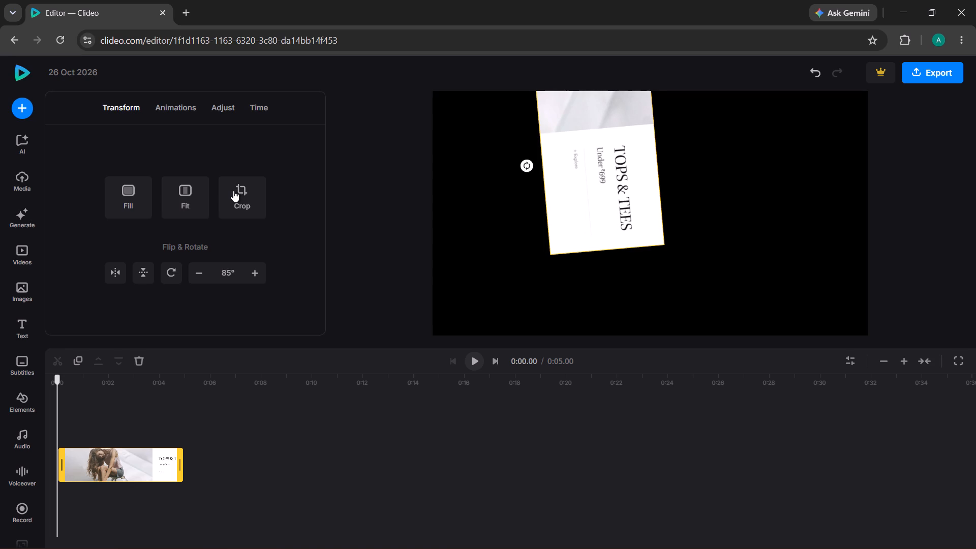
left_click_drag(233, 191, 207, 181)
scroll(231, 189, "left", 2)
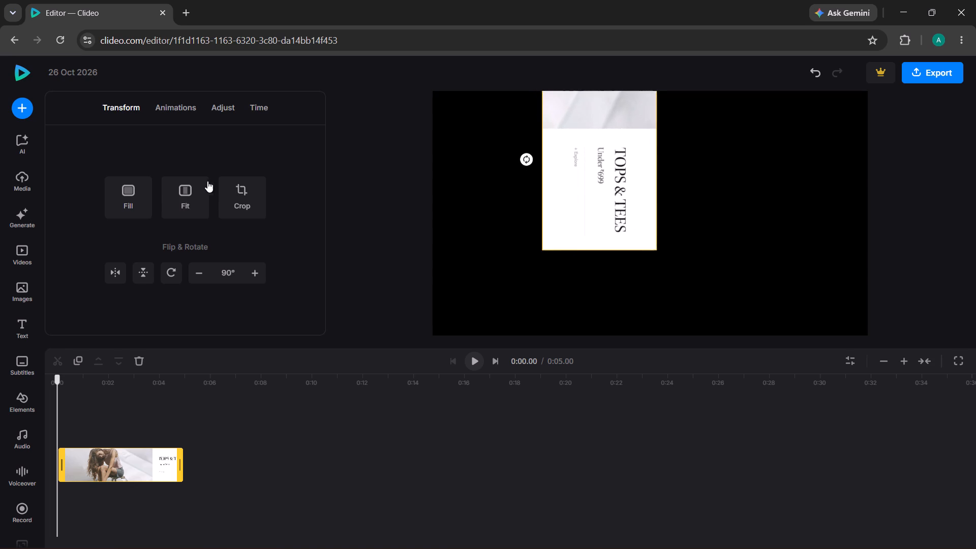
scroll(207, 181, "left", 1)
left_click_drag(207, 181, 162, 181)
scroll(162, 184, "left", 2)
left_click_drag(162, 181, 162, 167)
left_click_drag(162, 167, 162, 165)
scroll(162, 167, "left", 2)
left_click_drag(162, 165, 182, 195)
scroll(163, 166, "left", 1)
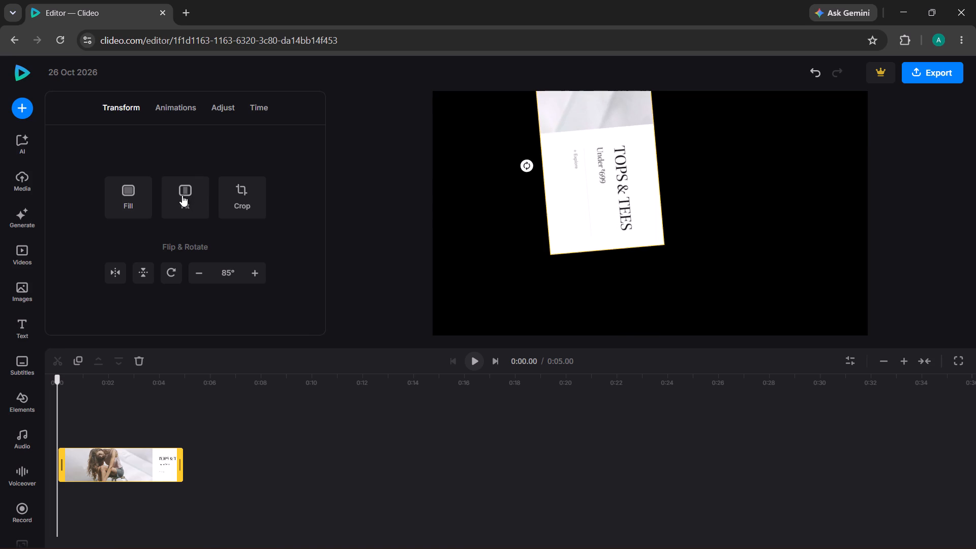
left_click_drag(182, 195, 180, 184)
scroll(182, 195, "left", 2)
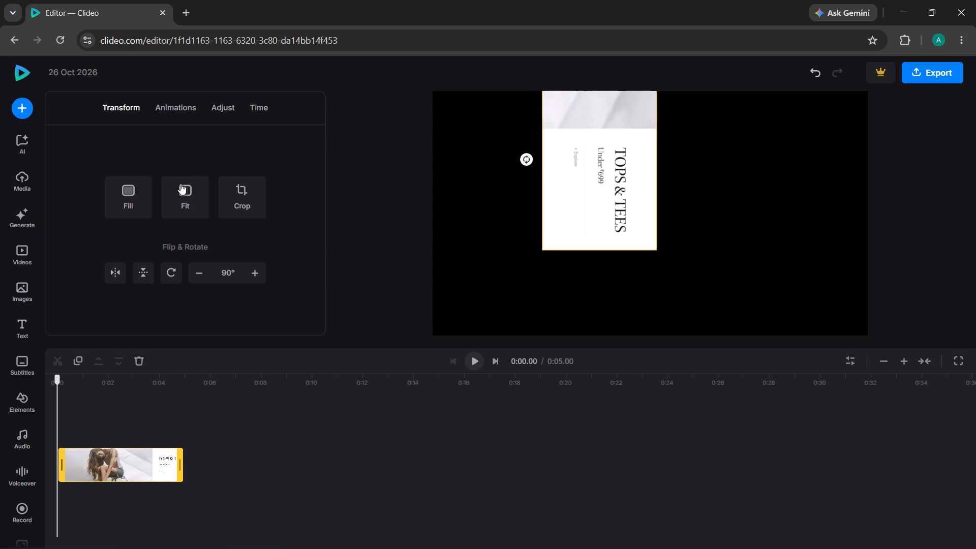
scroll(180, 184, "left", 1)
left_click_drag(180, 184, 168, 198)
scroll(175, 188, "left", 3)
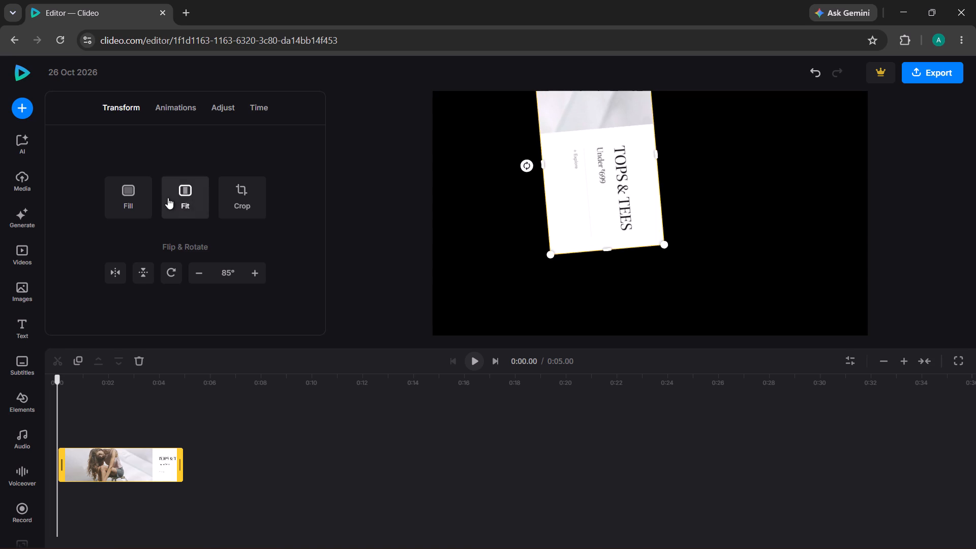
Search the web for "online java compiler" in a new browser tab and open Programiz's Online Java Compiler (Editor).
left_click(178, 20)
left_click(183, 15)
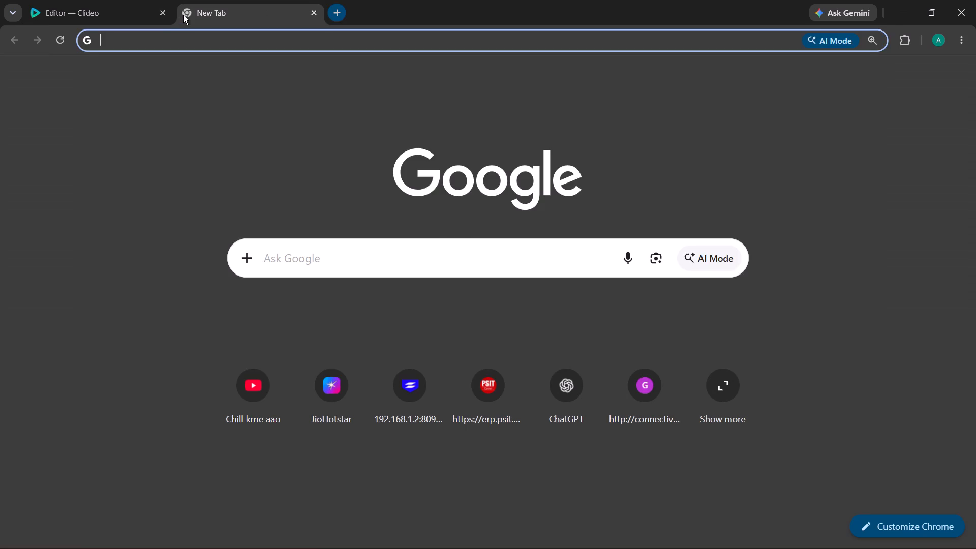
type("onli")
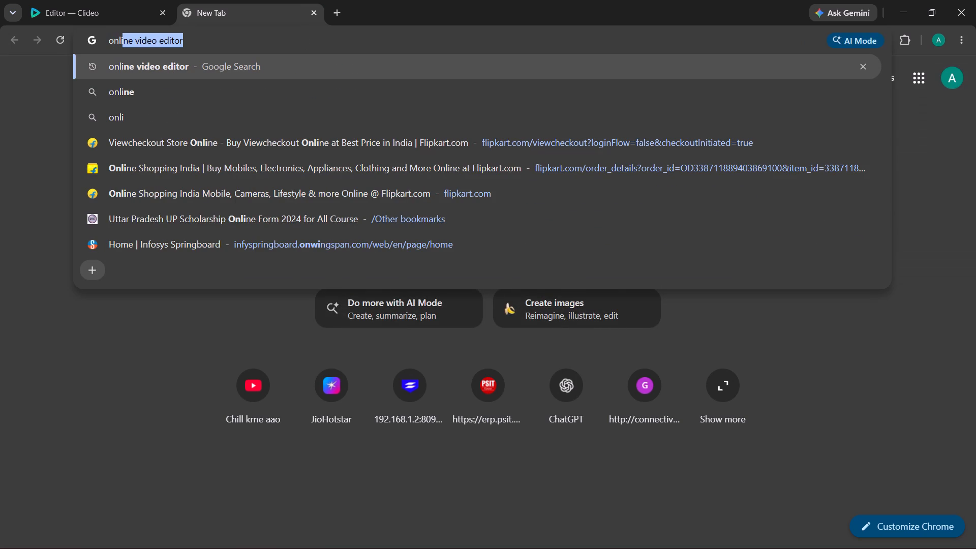
key("n")
type("e")
key("space")
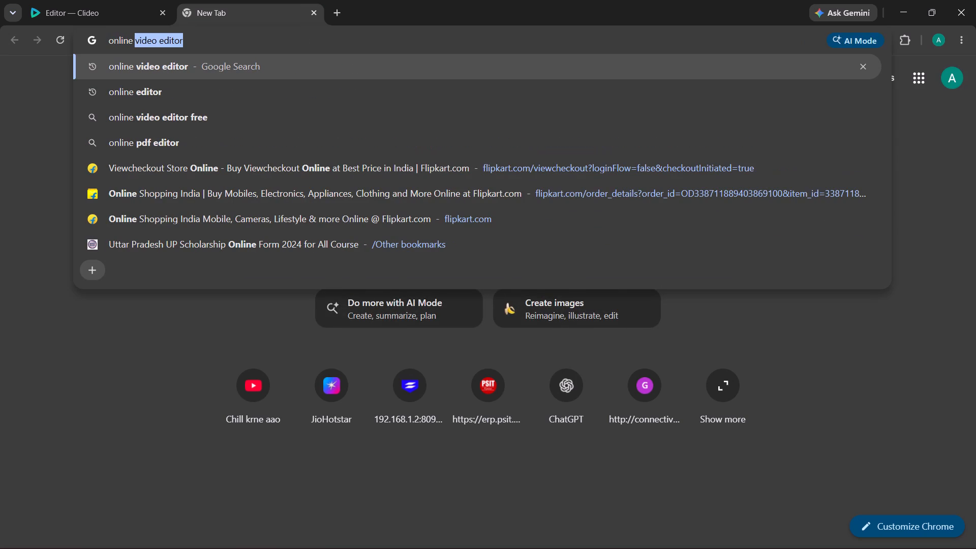
type("jva")
key("Down")
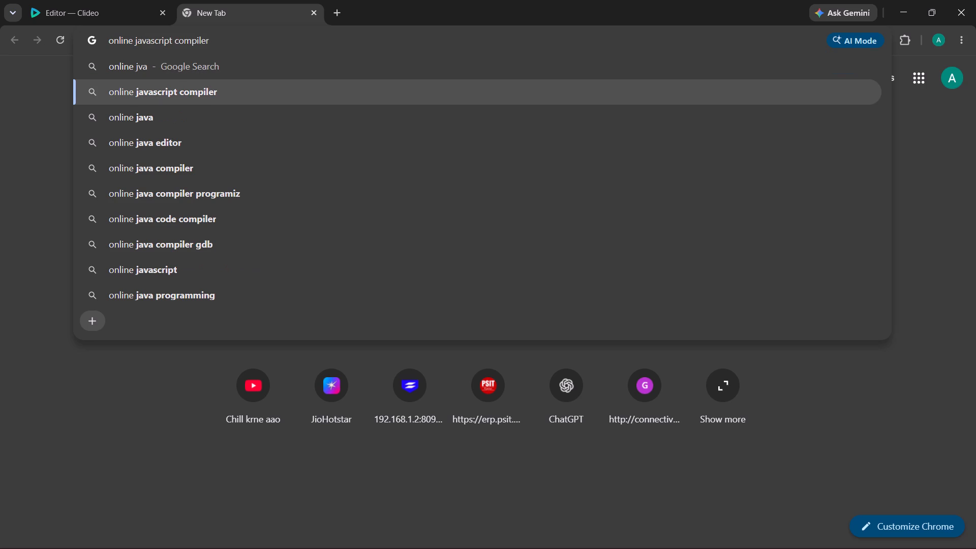
key("Down")
key("Down")
key("Down")
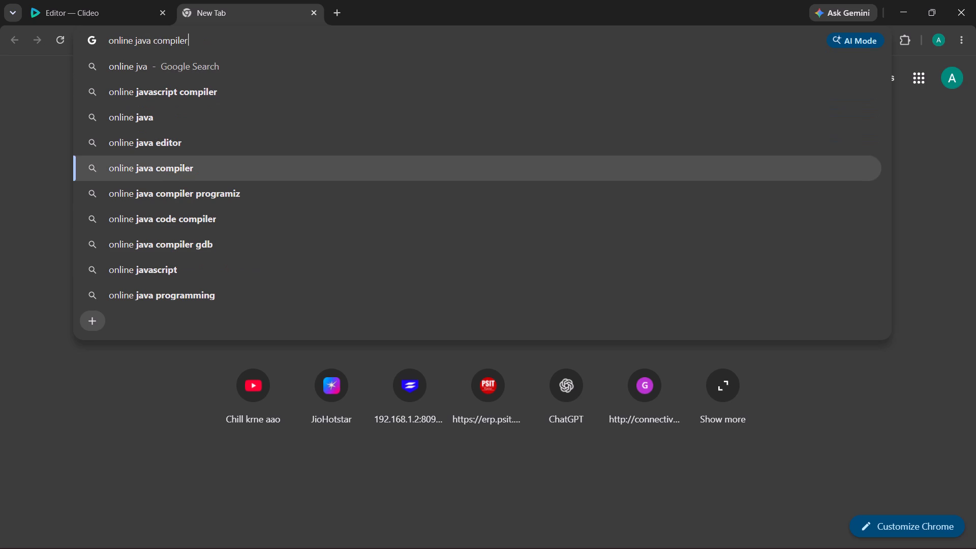
key("Return")
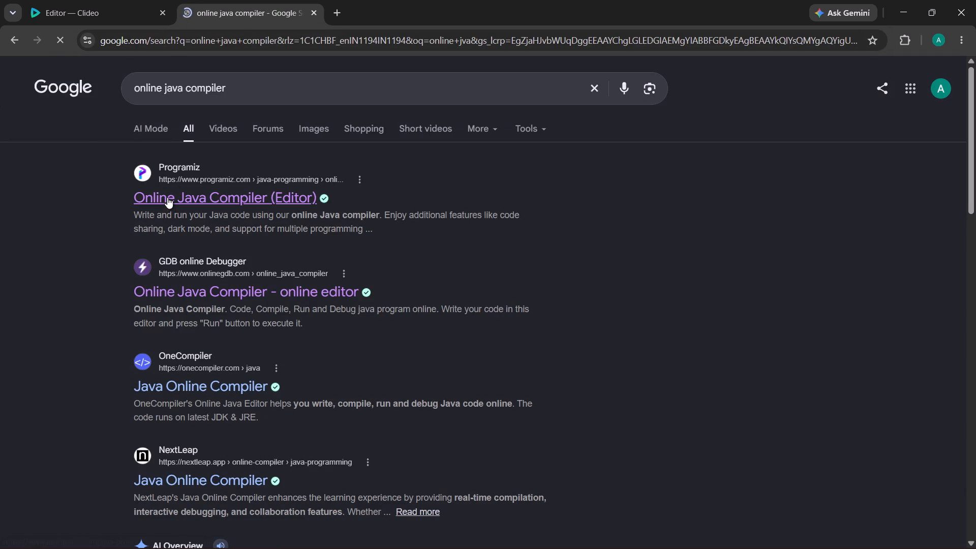
left_click(167, 197)
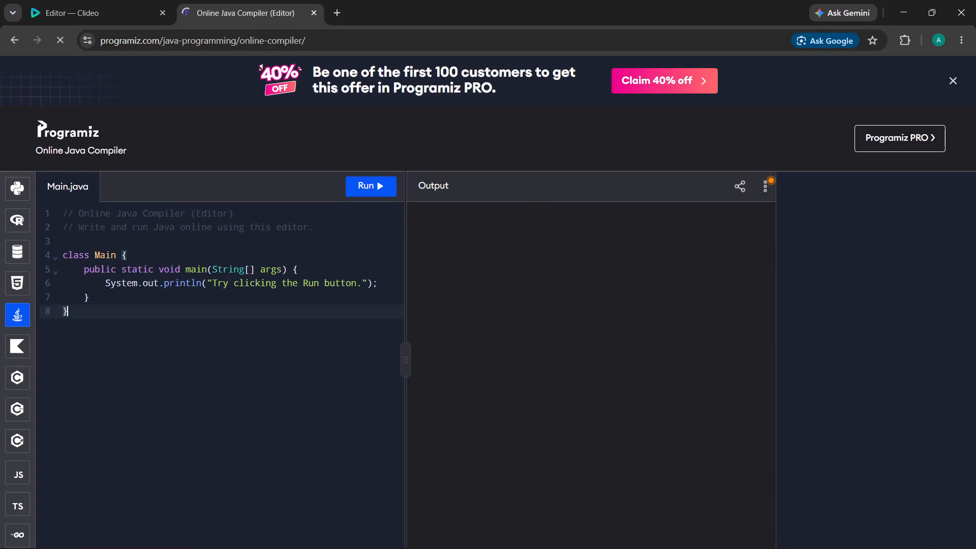
Add an empty line below the System.out.println statement in Main.java.
left_click(159, 322)
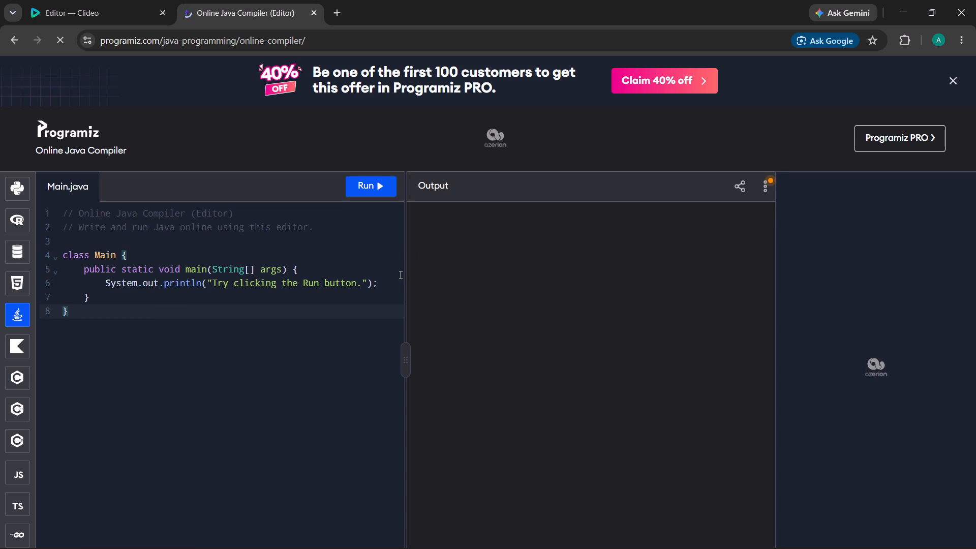
left_click(393, 277)
key("Return")
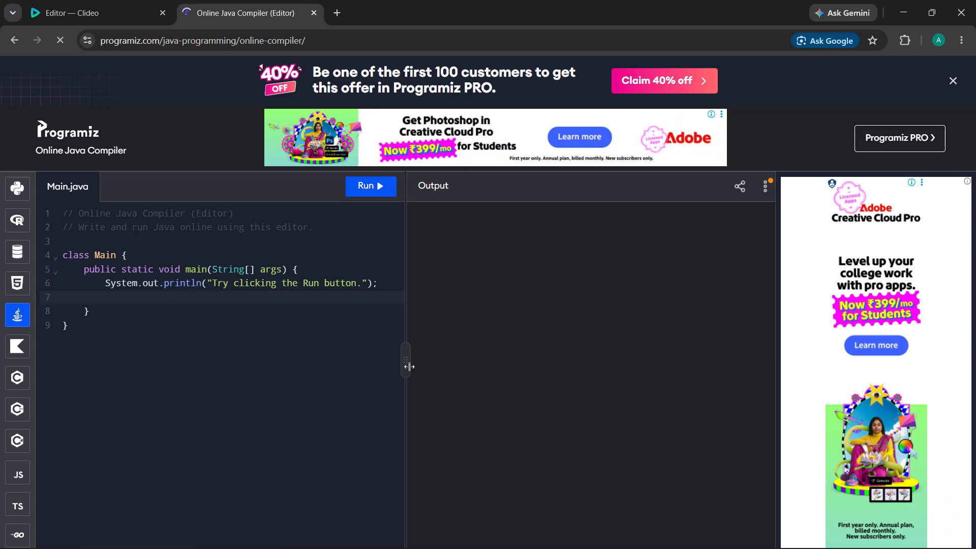
Switch back to the Clideo video editor and deselect the banner to show the canvas settings.
left_click(145, 13)
left_click_drag(525, 171, 553, 160)
left_click(553, 160)
left_click(539, 179)
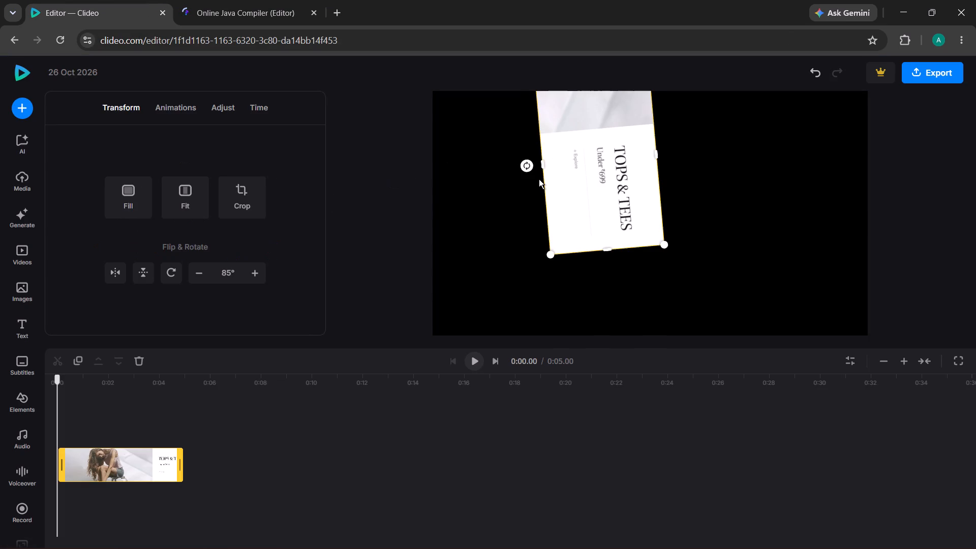
left_click(423, 201)
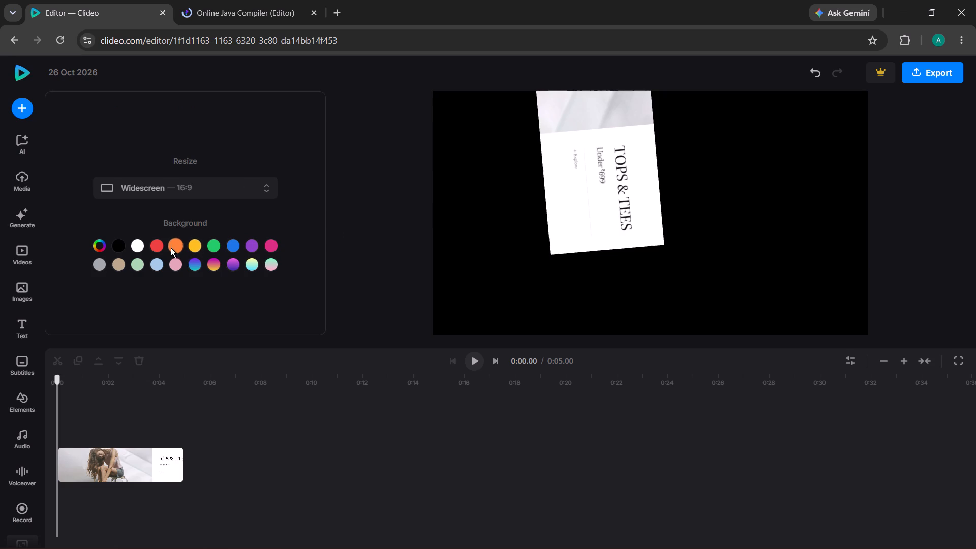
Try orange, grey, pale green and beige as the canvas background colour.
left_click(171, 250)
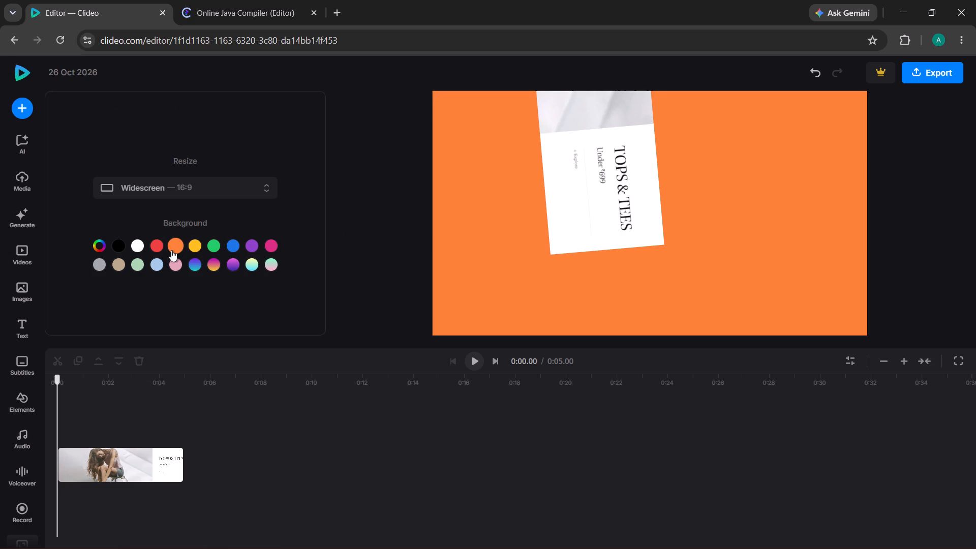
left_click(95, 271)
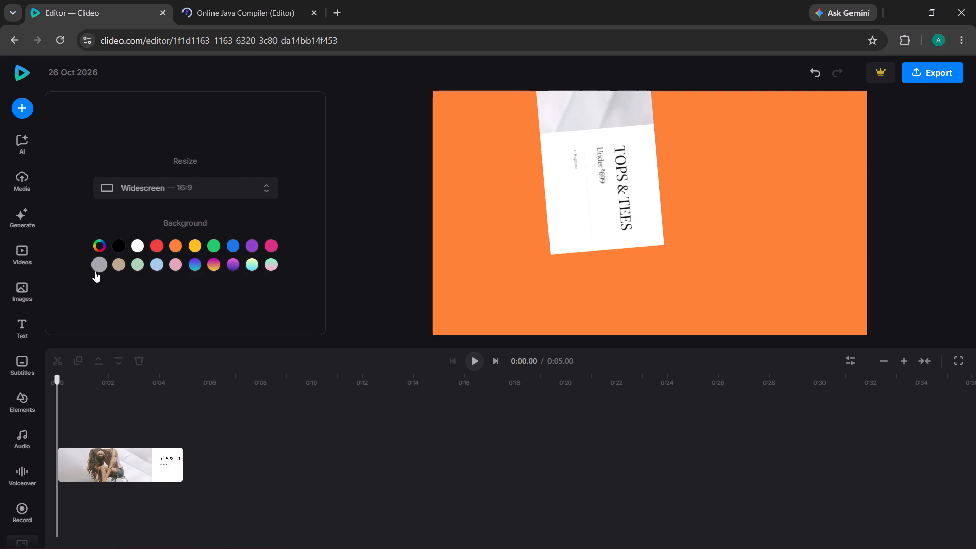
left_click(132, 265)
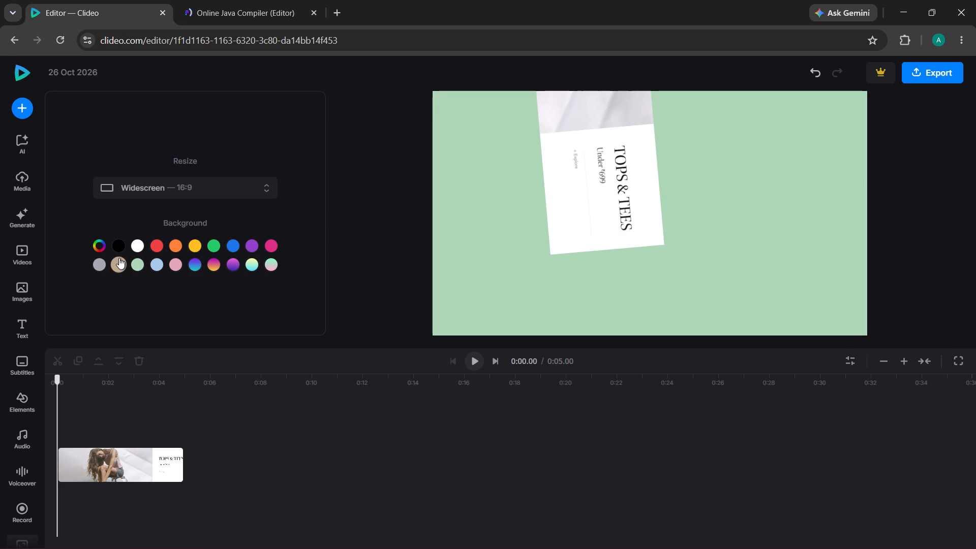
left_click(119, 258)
Set the canvas background colour to light blue.
left_click(161, 272)
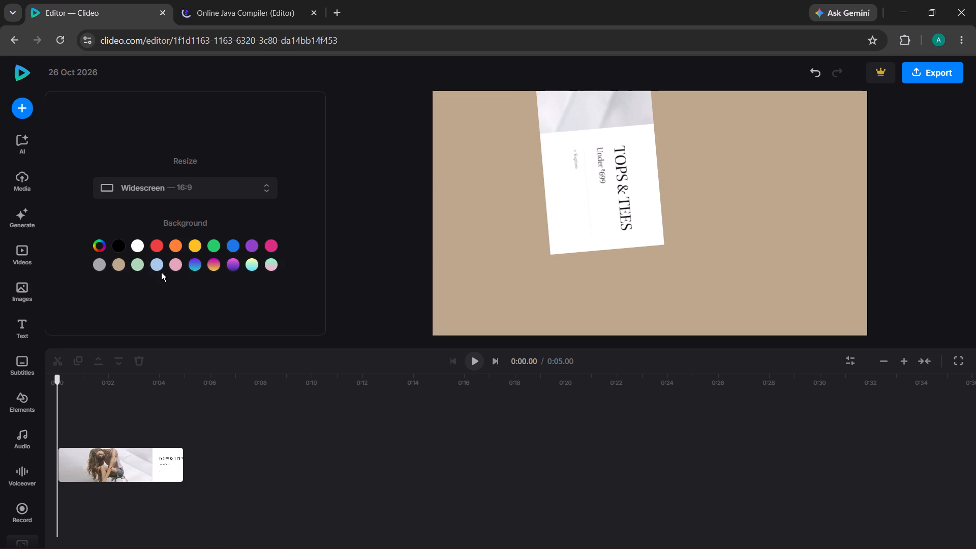
left_click(158, 270)
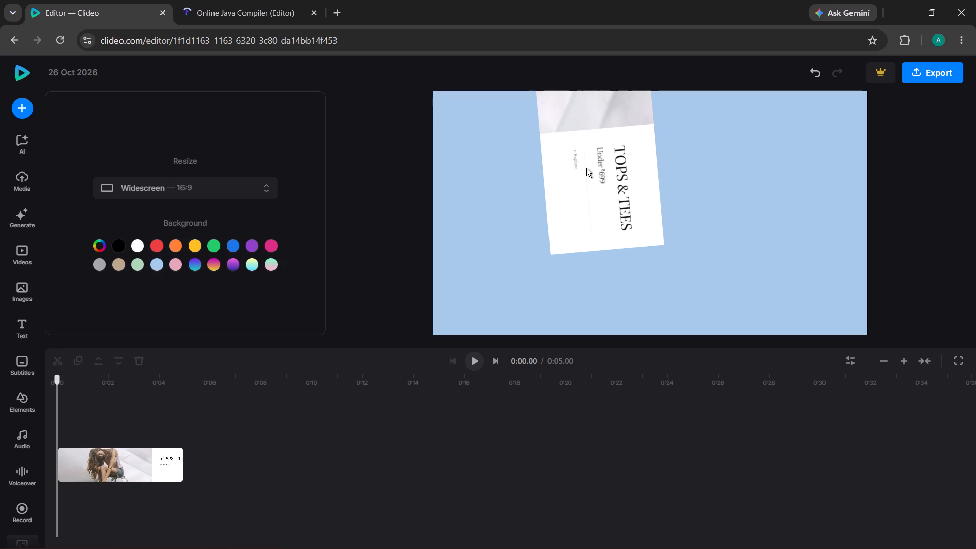
Move the rotated banner to the left side of the canvas, near mid-height.
left_click_drag(592, 170, 488, 217)
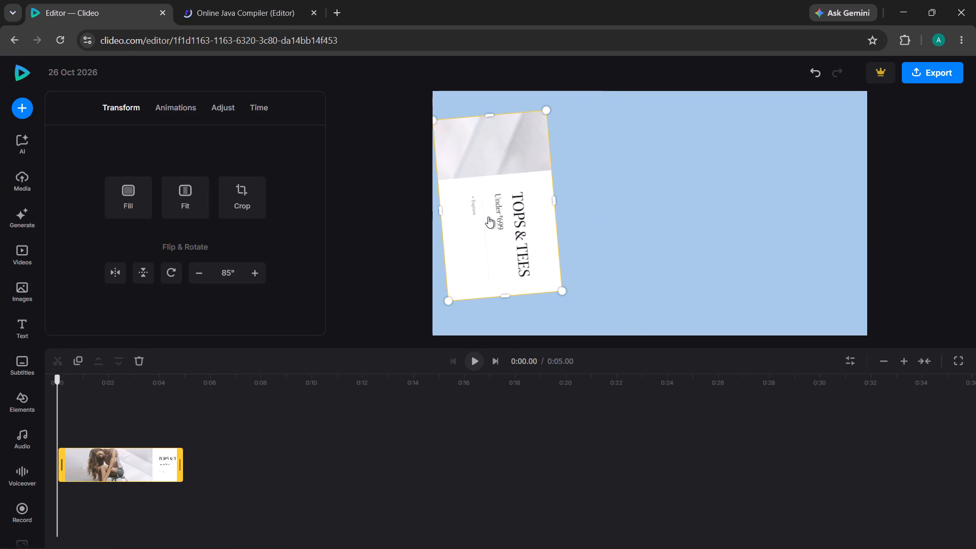
Enlarge the rotated TOPS & TEES banner and stretch it downward until it reaches the canvas's bottom edge.
left_click_drag(552, 112, 556, 109)
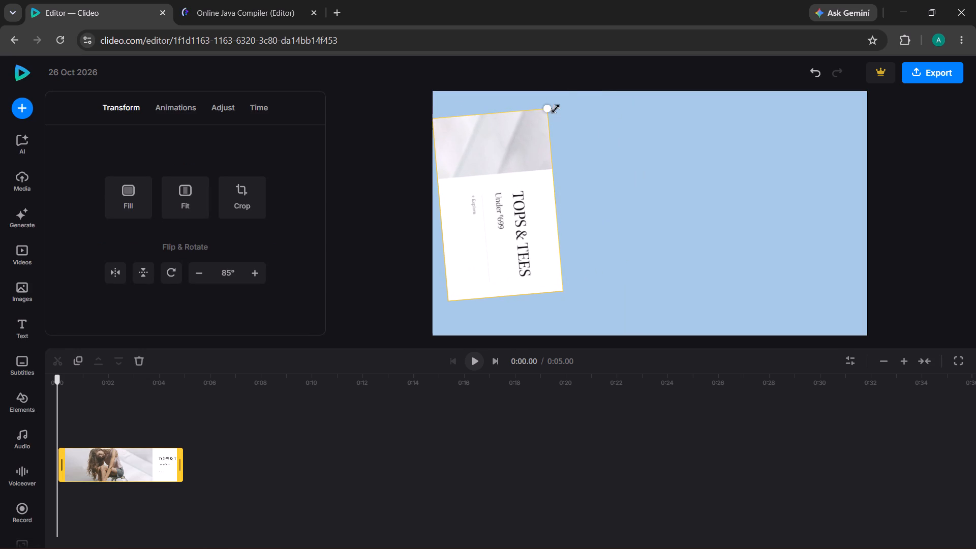
left_click_drag(556, 109, 575, 98)
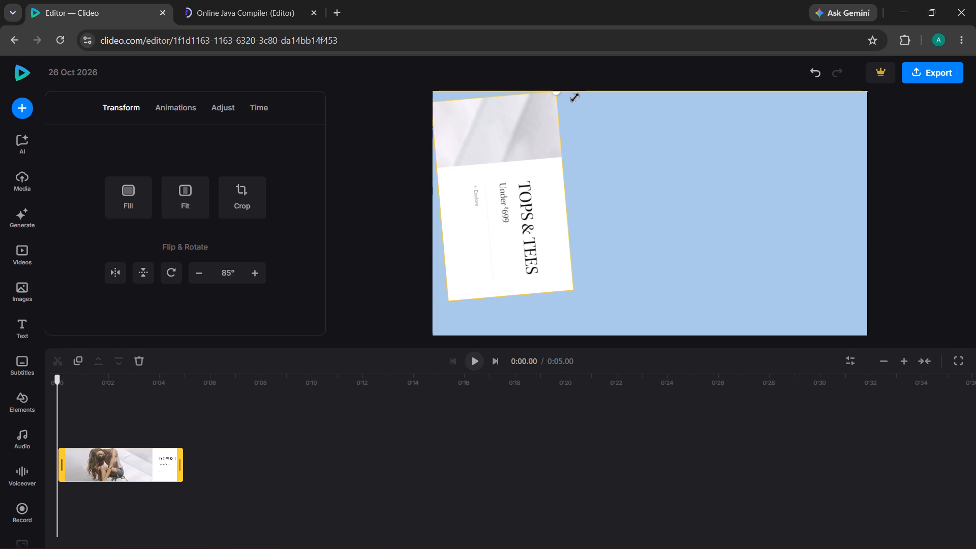
left_click_drag(575, 98, 569, 134)
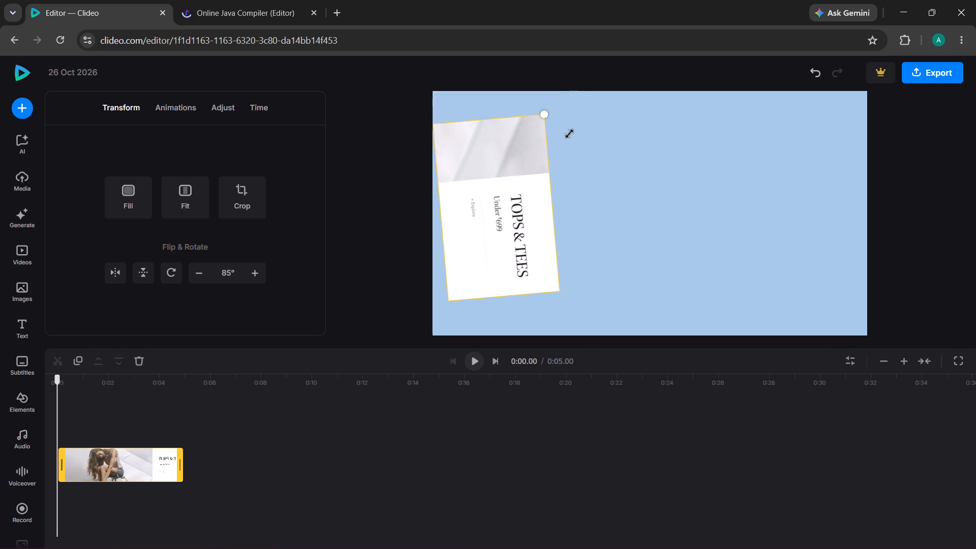
left_click_drag(569, 134, 594, 114)
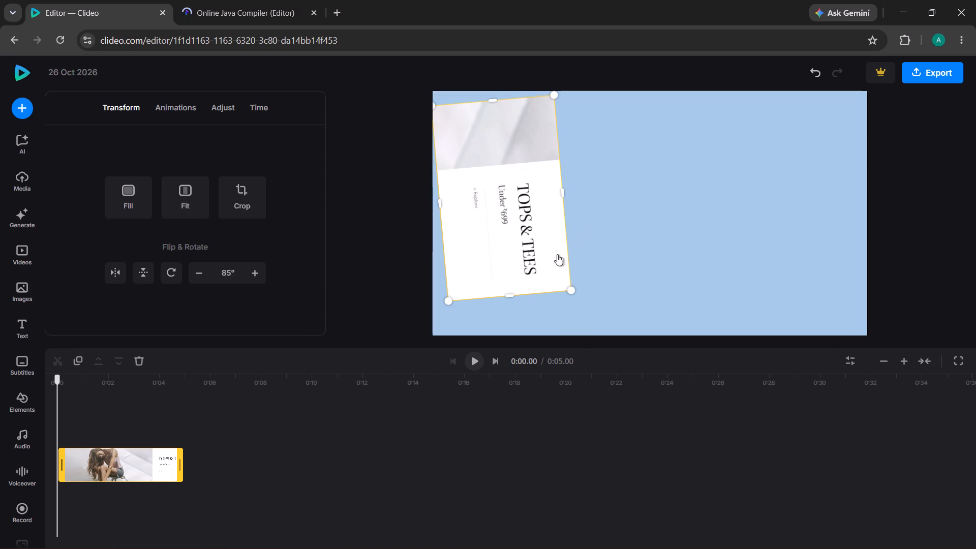
left_click_drag(498, 295, 519, 327)
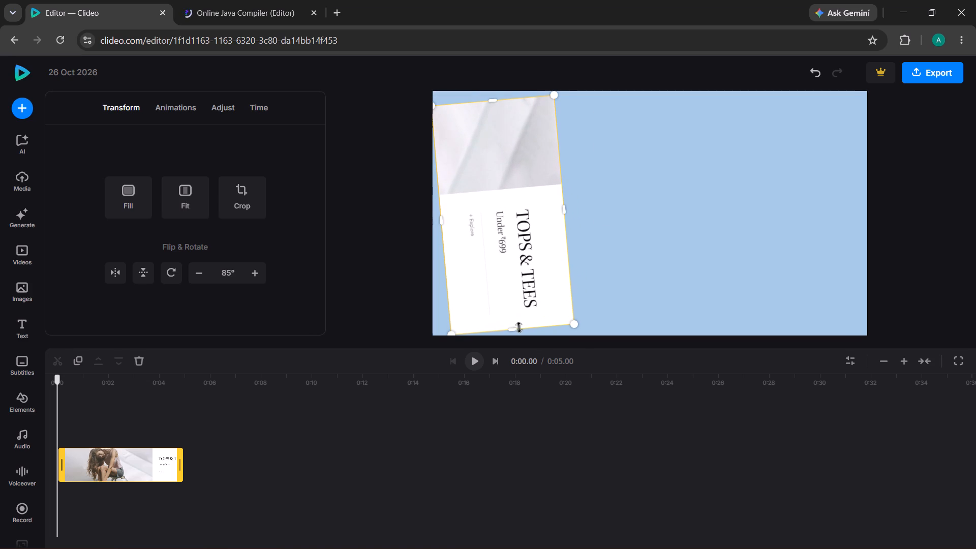
Move the rotated banner completely off the canvas, past its lower-left corner.
left_click(497, 284)
left_click_drag(508, 281, 515, 287)
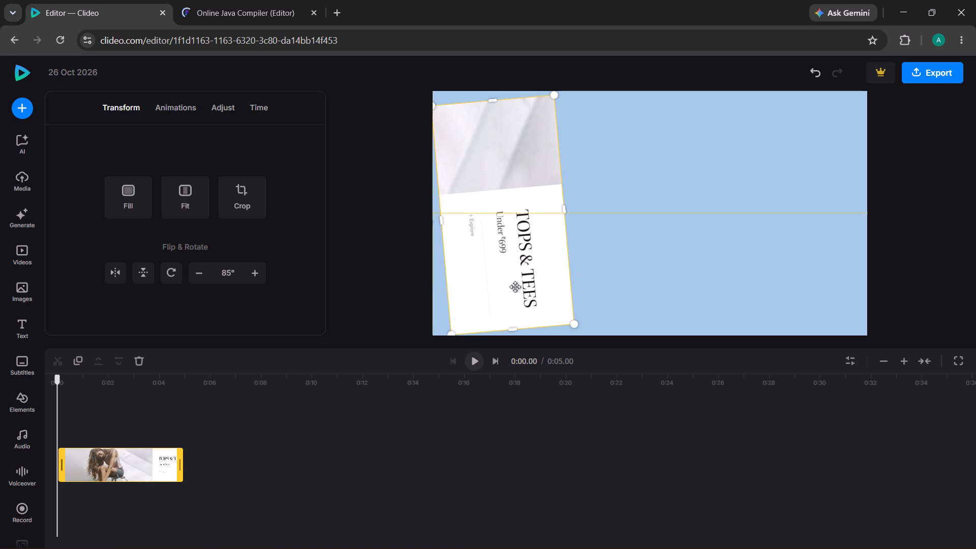
left_click_drag(515, 287, 229, 548)
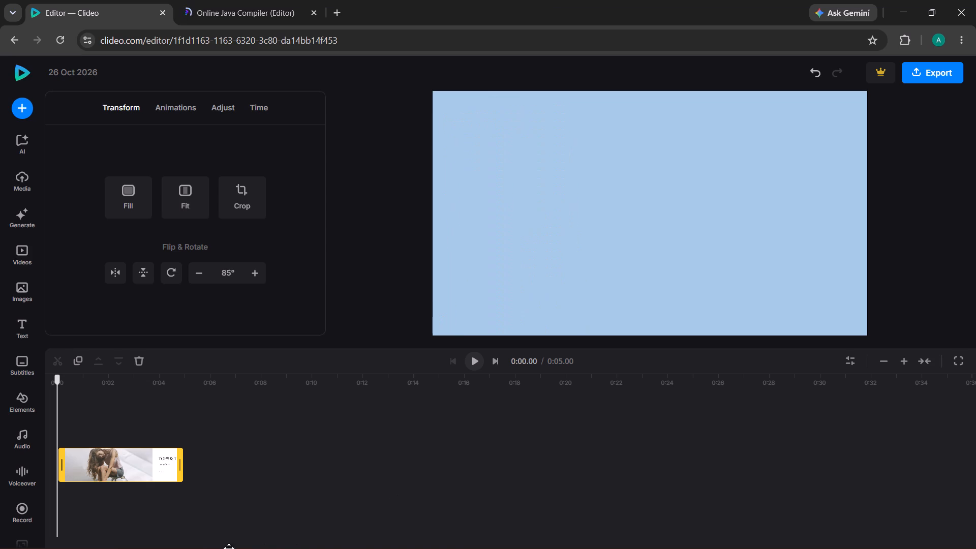
left_click_drag(229, 548, 140, 402)
left_click(166, 457)
left_click_drag(497, 226, 243, 374)
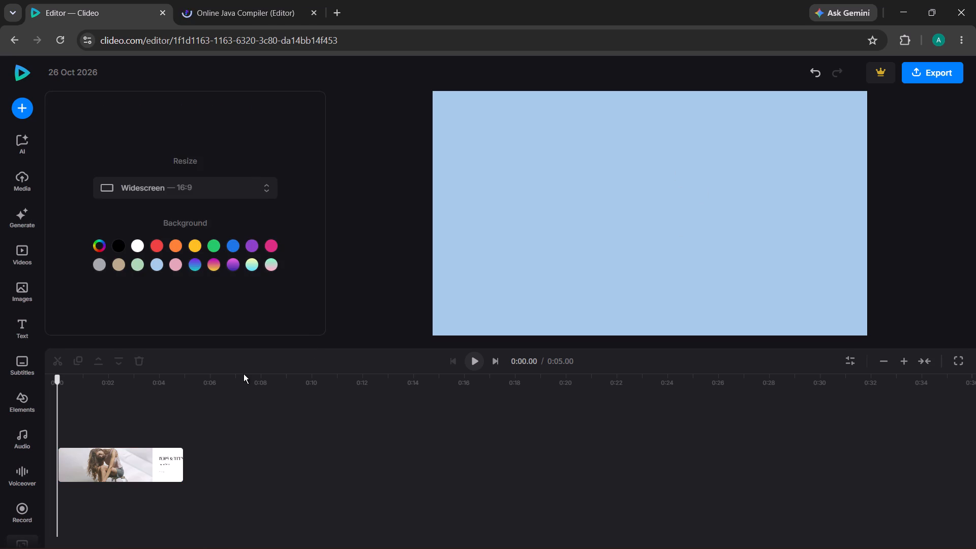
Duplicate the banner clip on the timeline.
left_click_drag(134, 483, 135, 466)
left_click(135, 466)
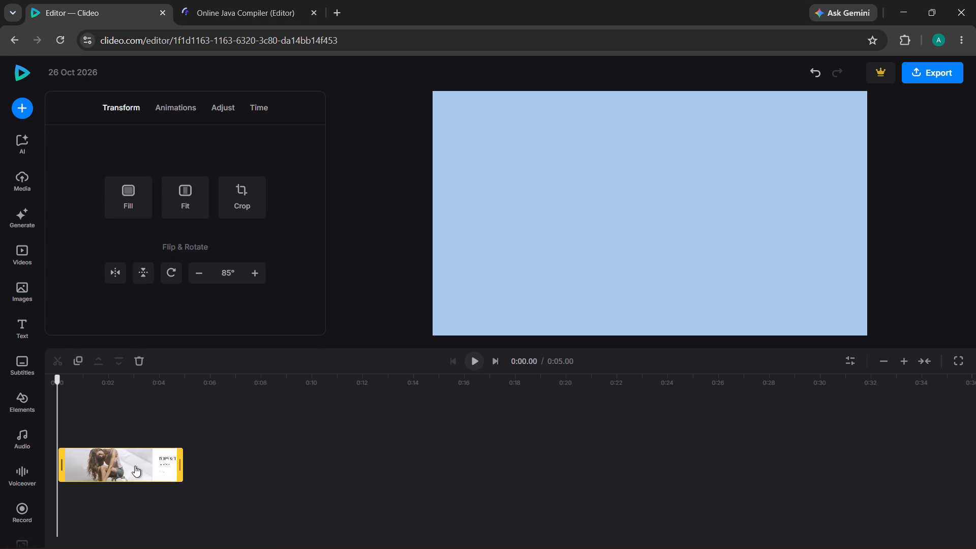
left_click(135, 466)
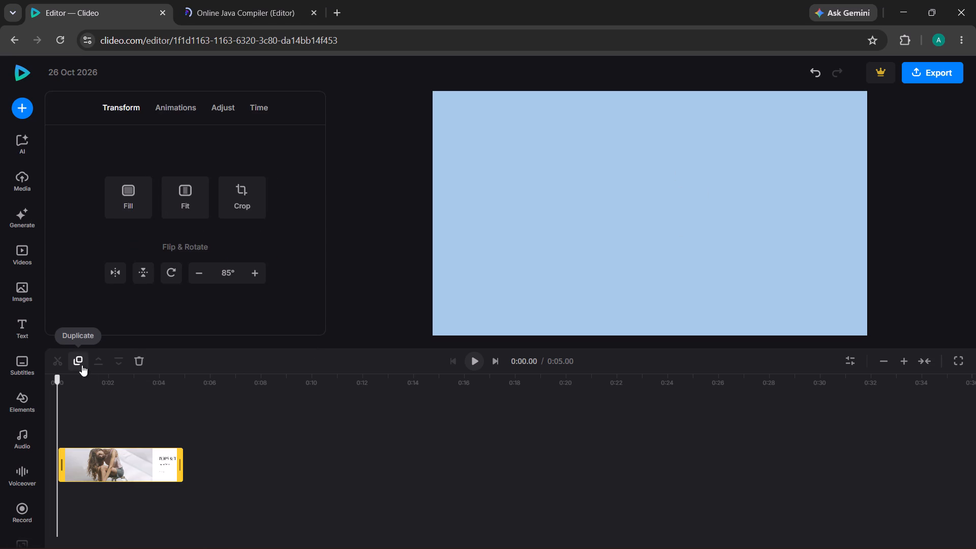
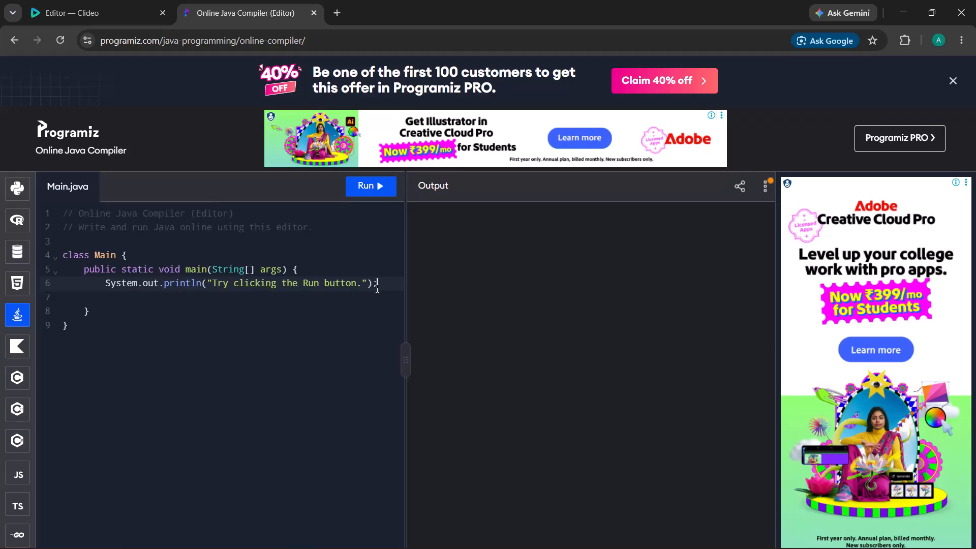
Declare vector<int> inorder; on a new line below the println statement in main.
key("backslash")
key("Return")
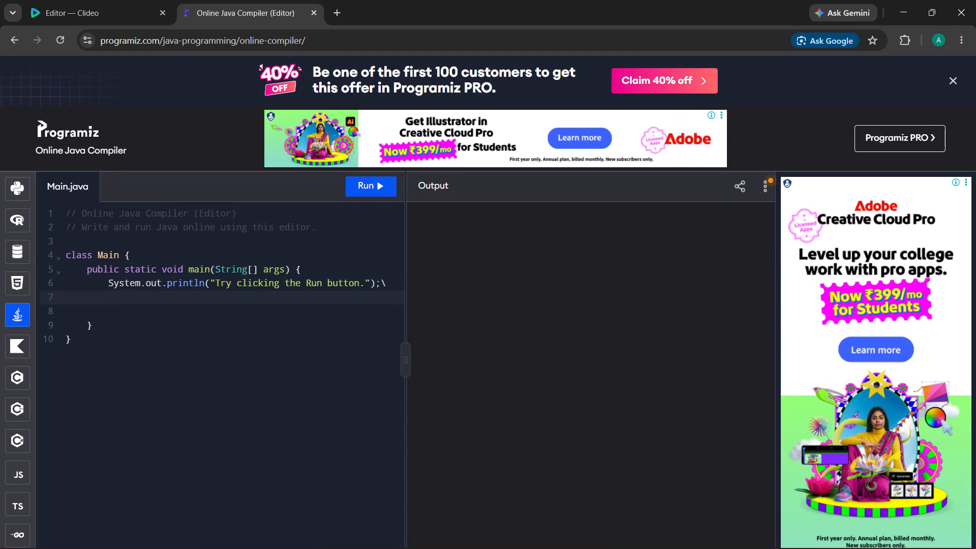
type("veco")
key("BackSpace")
type("tor")
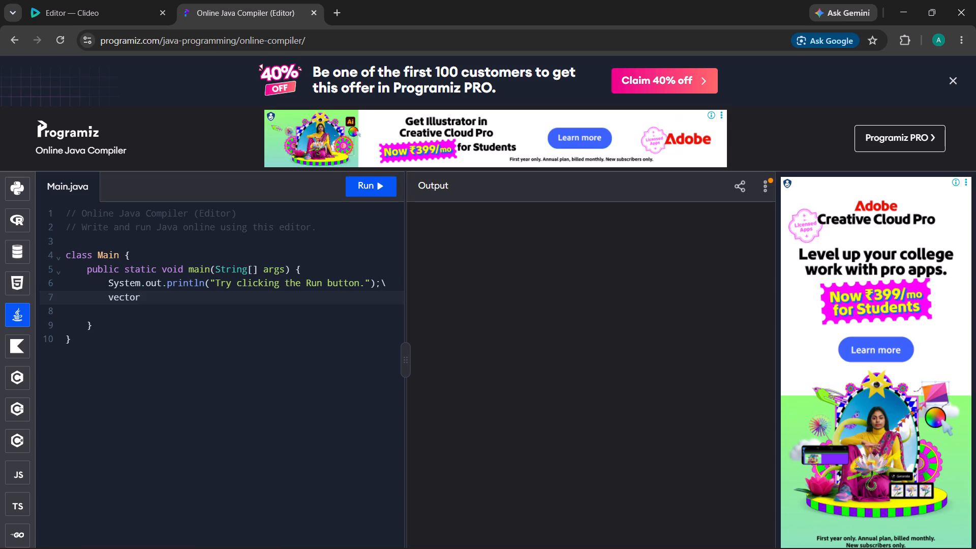
key("BackSpace")
key("r")
key("shift+less")
type("int")
key("shift+greater")
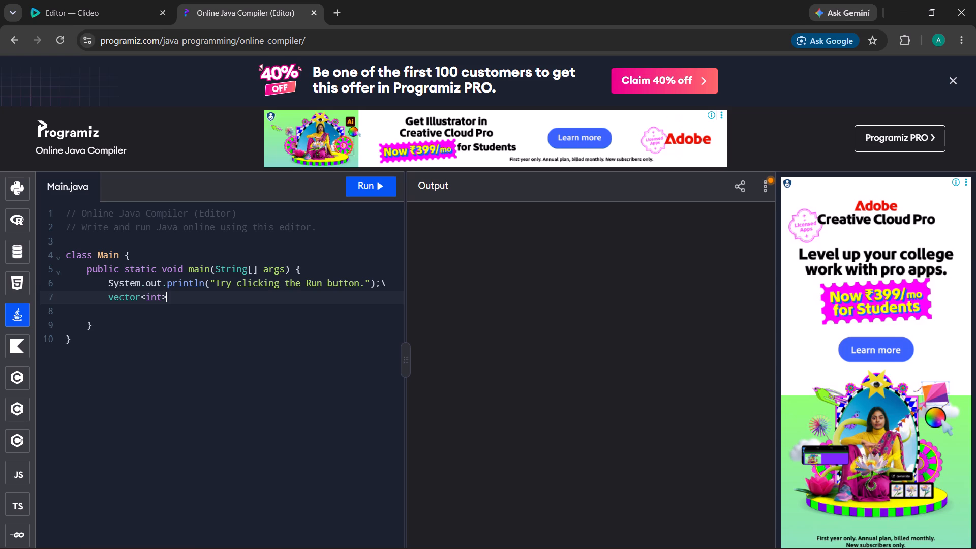
key("space")
type("inorder")
key("semicolon")
key("Left")
key("Return")
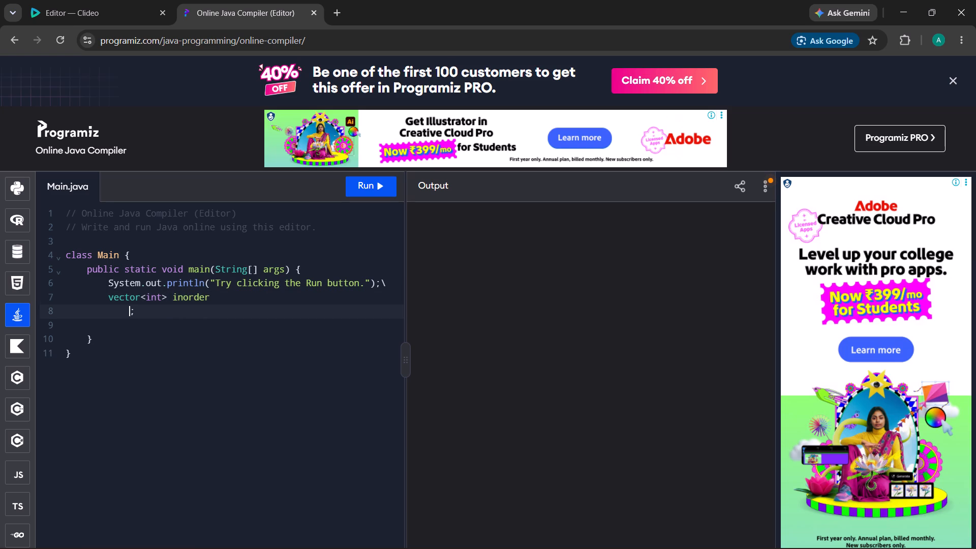
key("ctrl+z")
key("Right")
Add the loop for(int i=0;i<inorder.size();i++) with an open braced body below the inorder declaration.
key("Return")
type("for")
key("shift+parenleft")
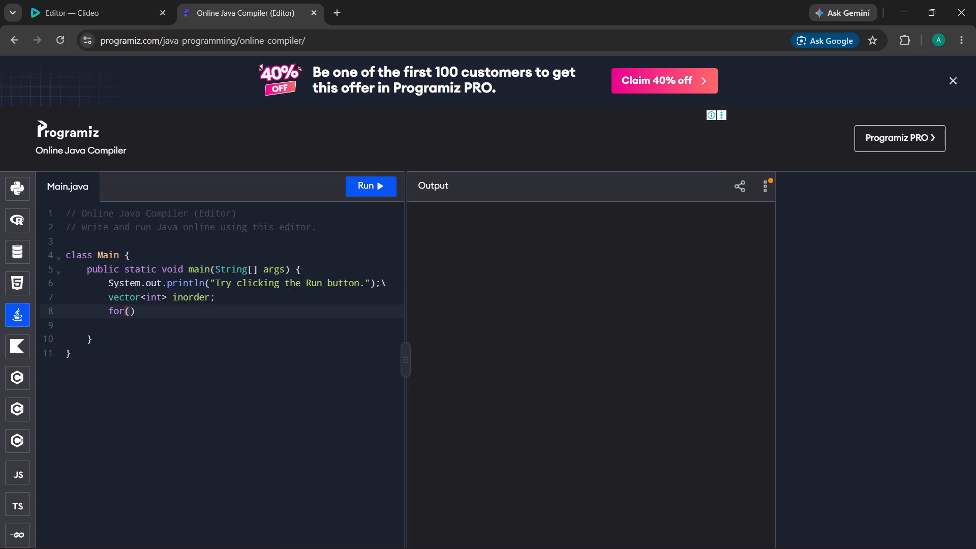
type("int i=0")
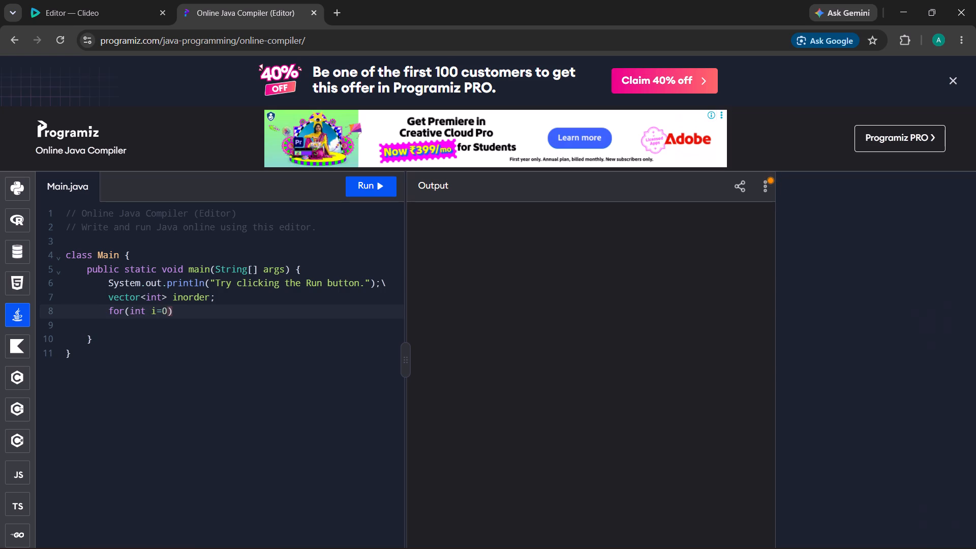
key("semicolon")
key("i")
key("shift+less")
type("inorder")
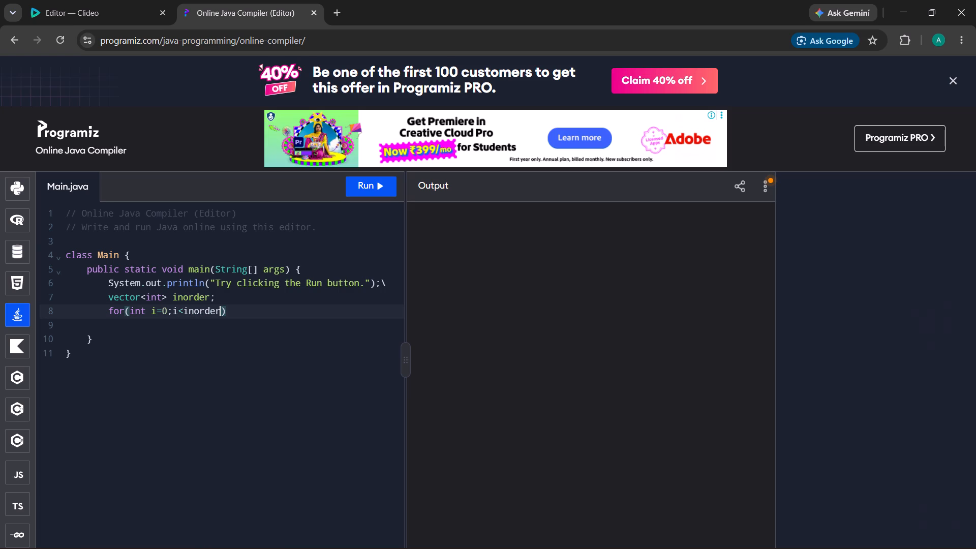
type(".size")
type("()")
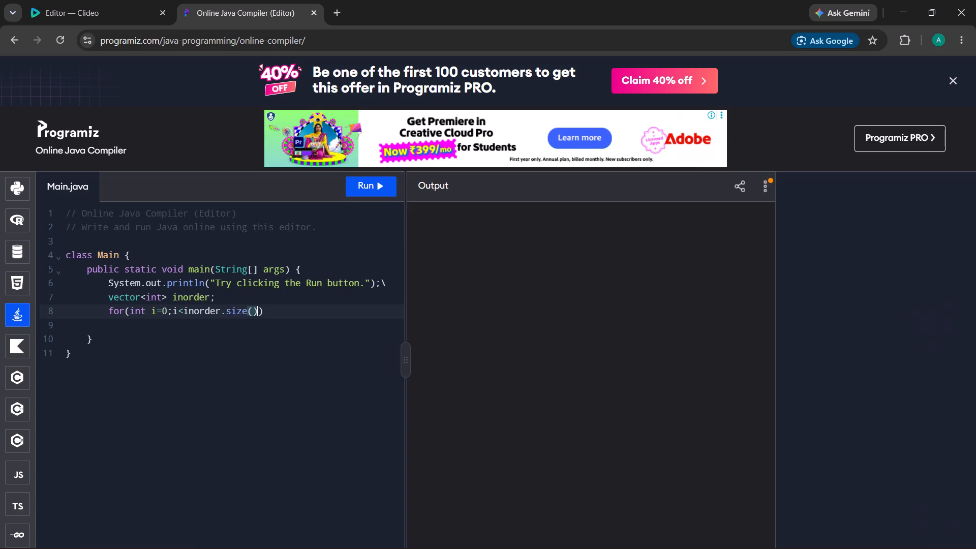
type(";i")
type("++")
key("Right")
key("shift+braceleft")
key("Return")
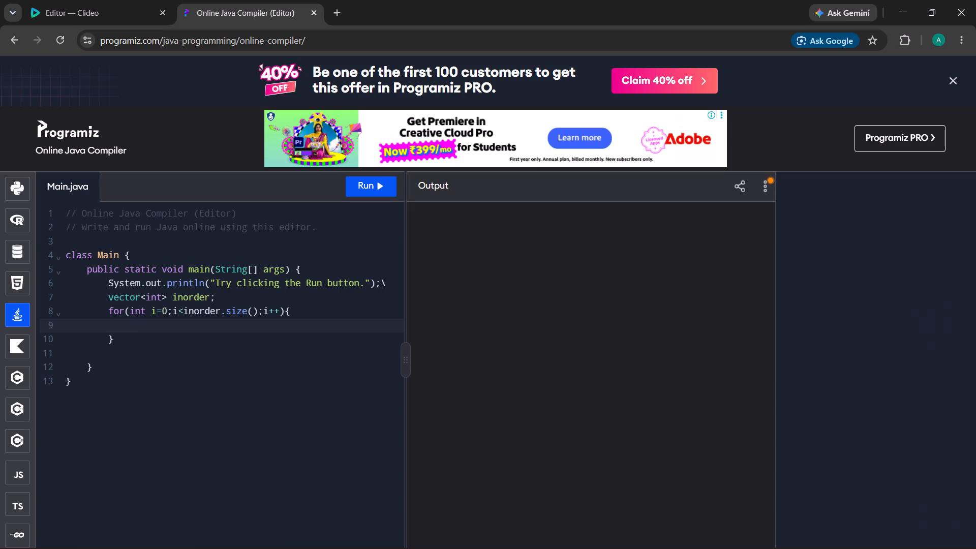
Begin a nested for loop inside the i loop, initialised with int j=i+1;.
type("for")
key("shift+parenleft")
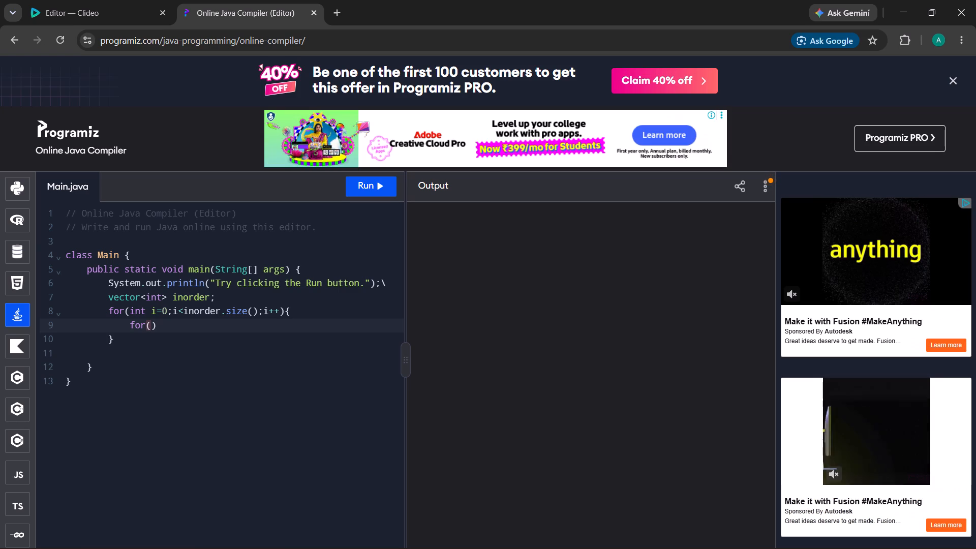
type("in")
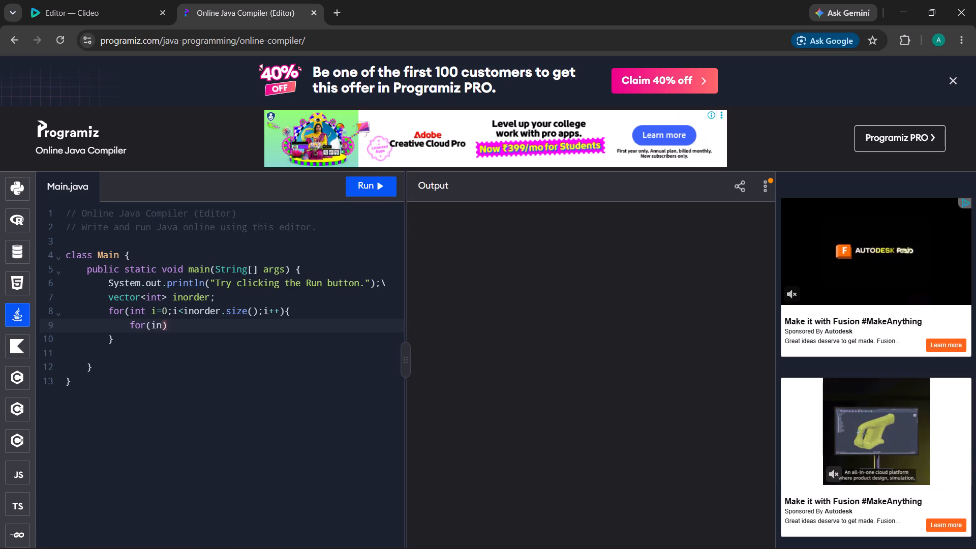
key("t")
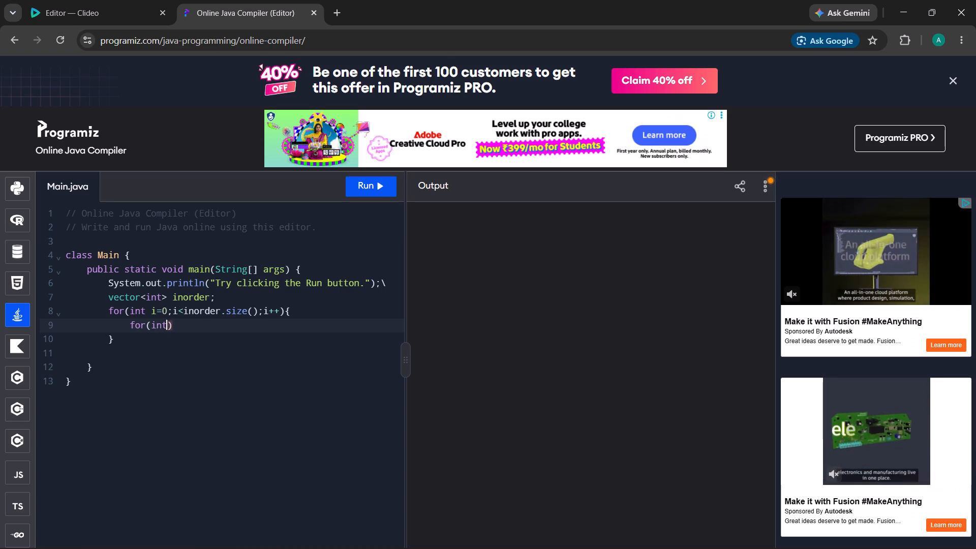
key("space")
type("j=0")
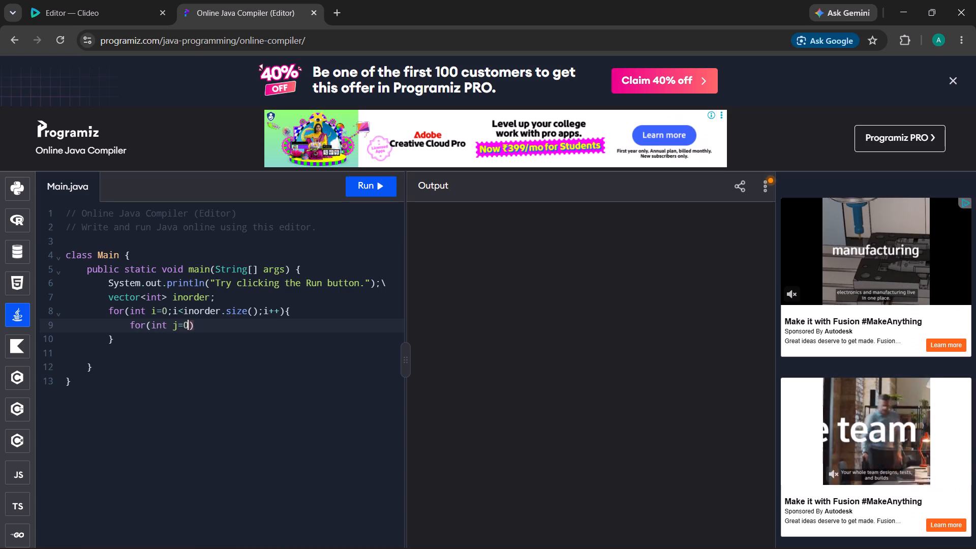
key("BackSpace")
key("i")
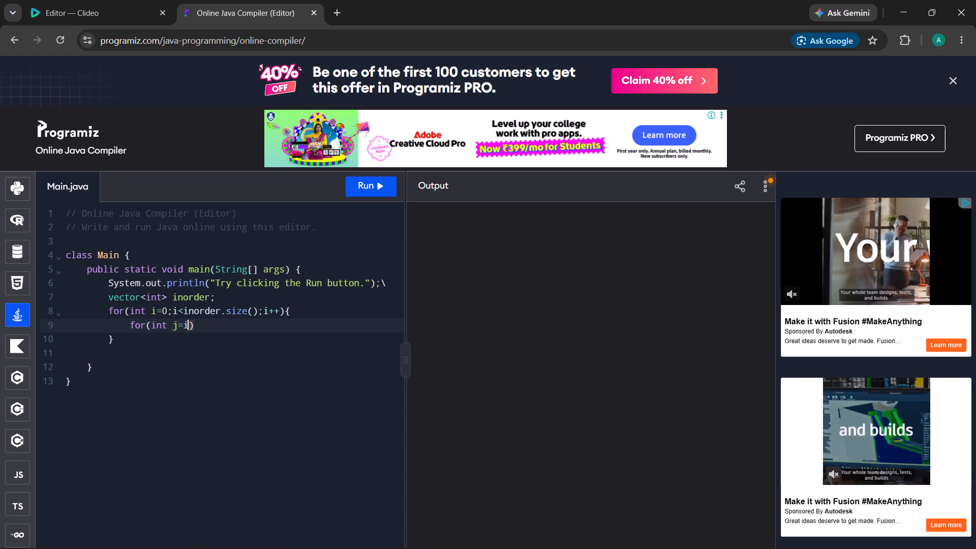
type("+1")
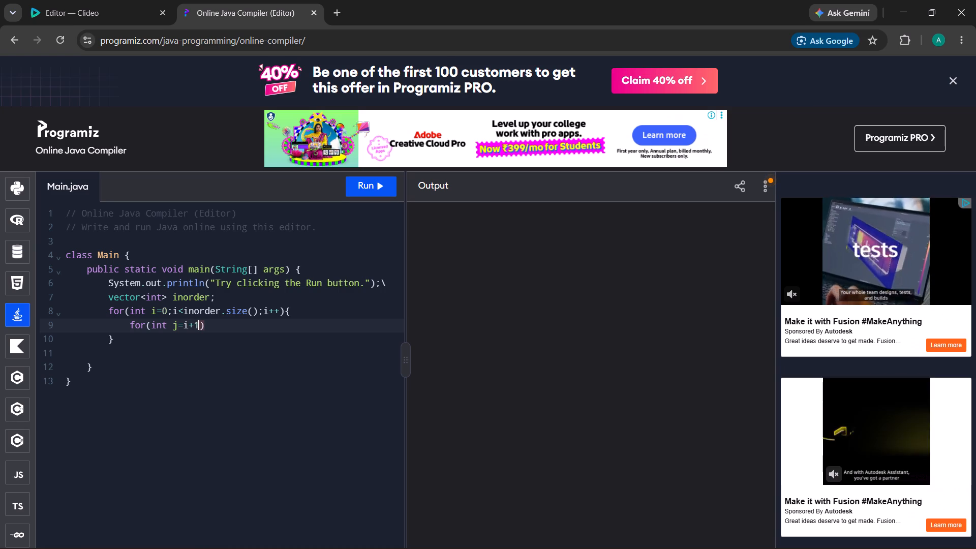
key("semicolon")
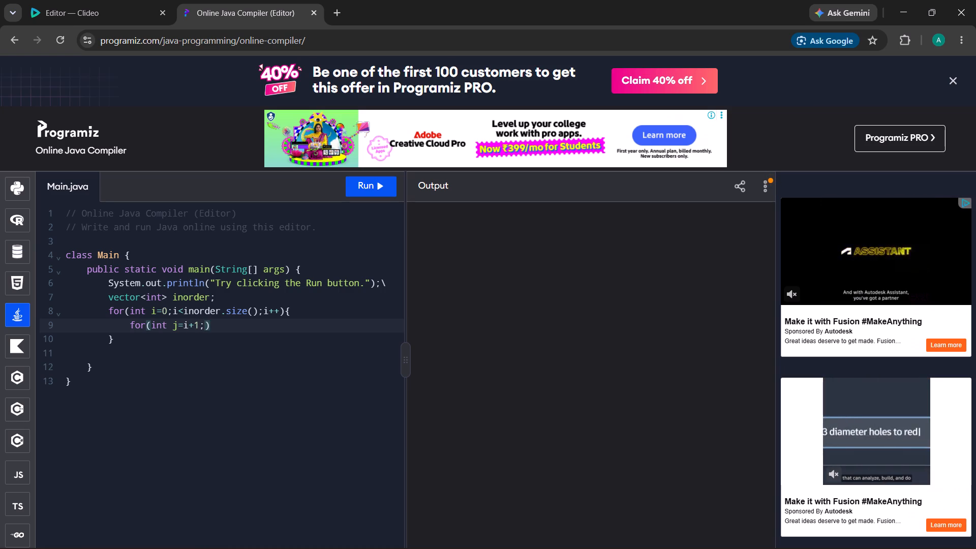
Complete the nested loop header with the condition j<inorder.size() and increment j++, and open its braced body.
key("j")
key("shift+less")
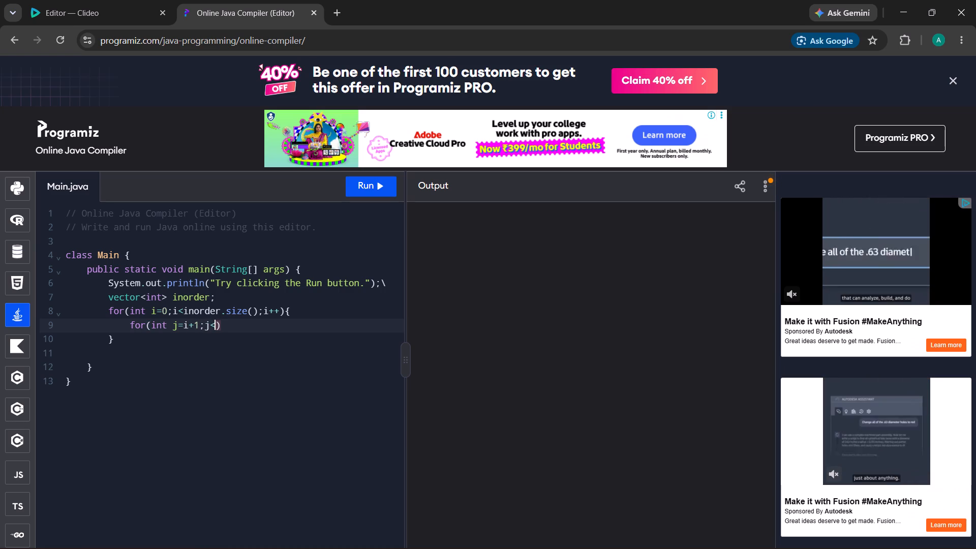
type("inore")
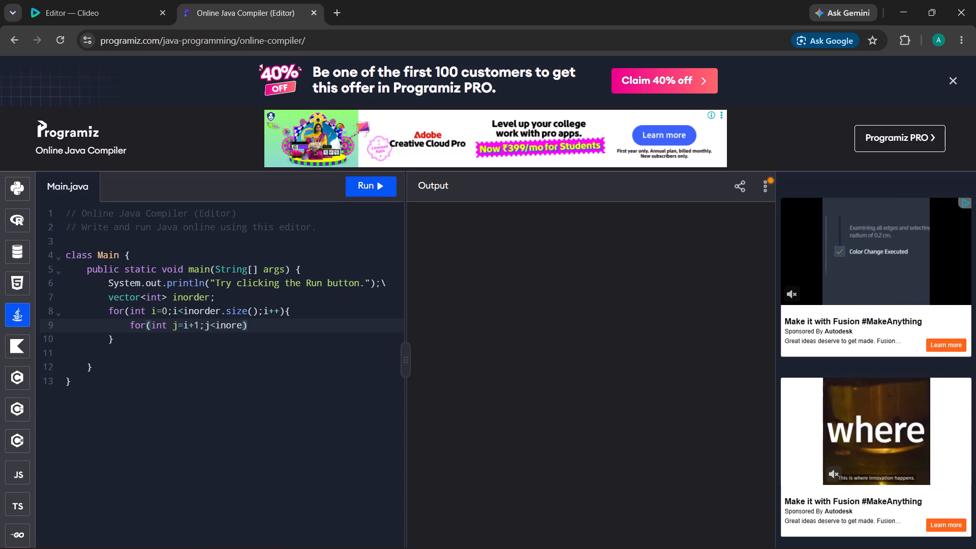
key("BackSpace")
type("der")
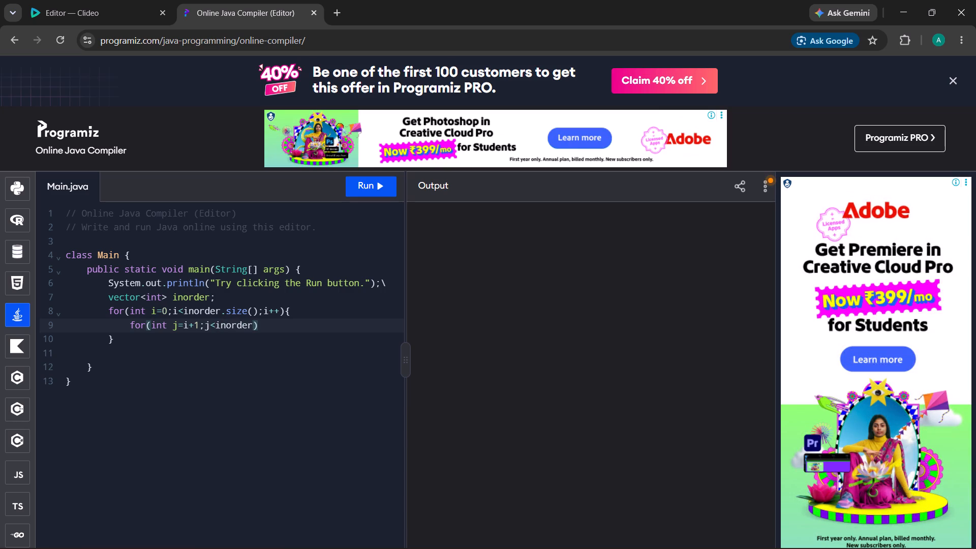
key("period")
type("si")
type("ze")
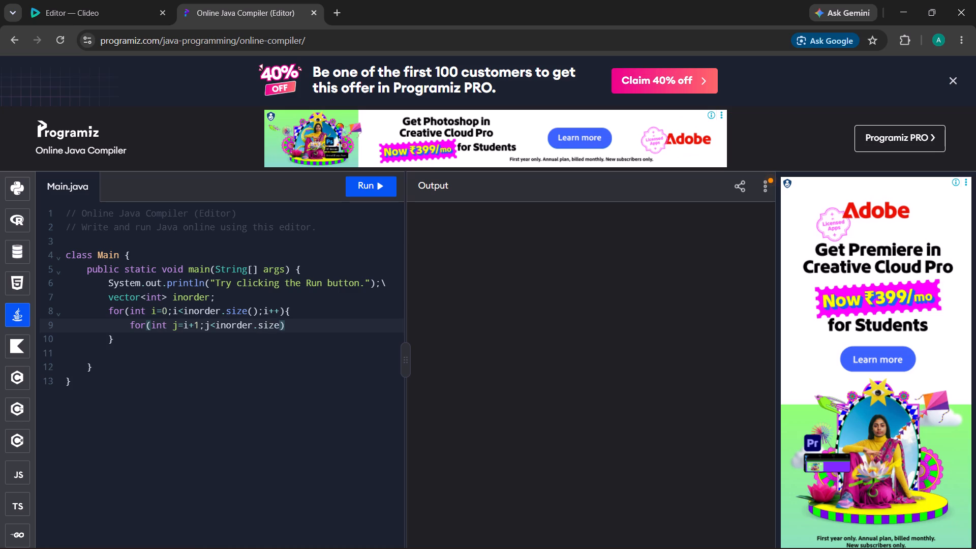
key("BackSpace")
key("e")
type("()")
type(";j")
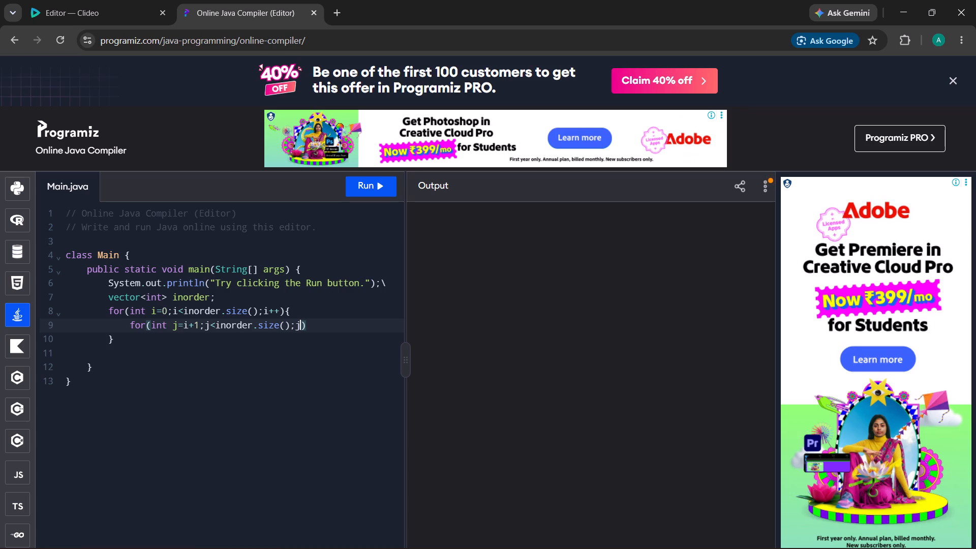
type("++")
key("Right")
type("{[")
key("Return")
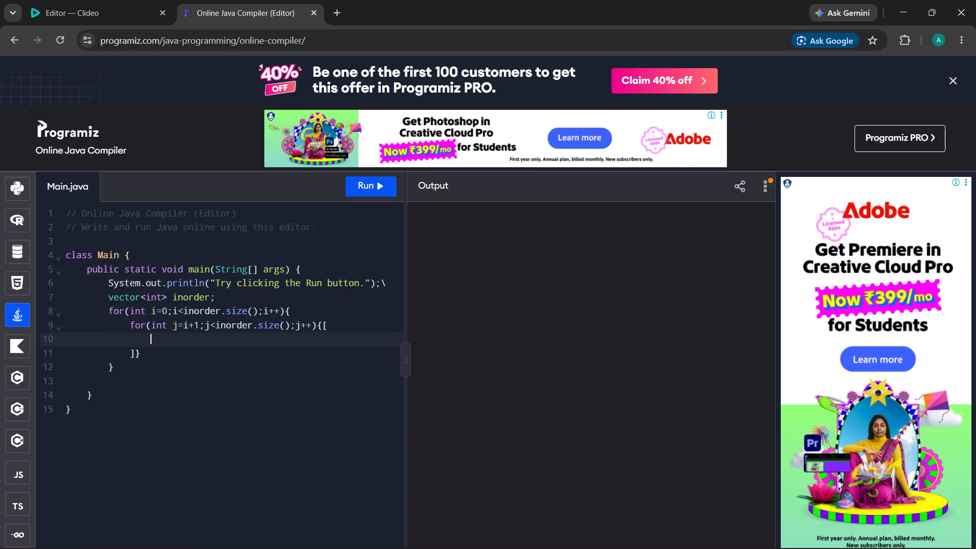
Write the assignment inorder[i]=inorder[i]+inorder[j] inside the body of the nested j loop, without a terminating semicolon.
type("inordere=")
key("BackSpace")
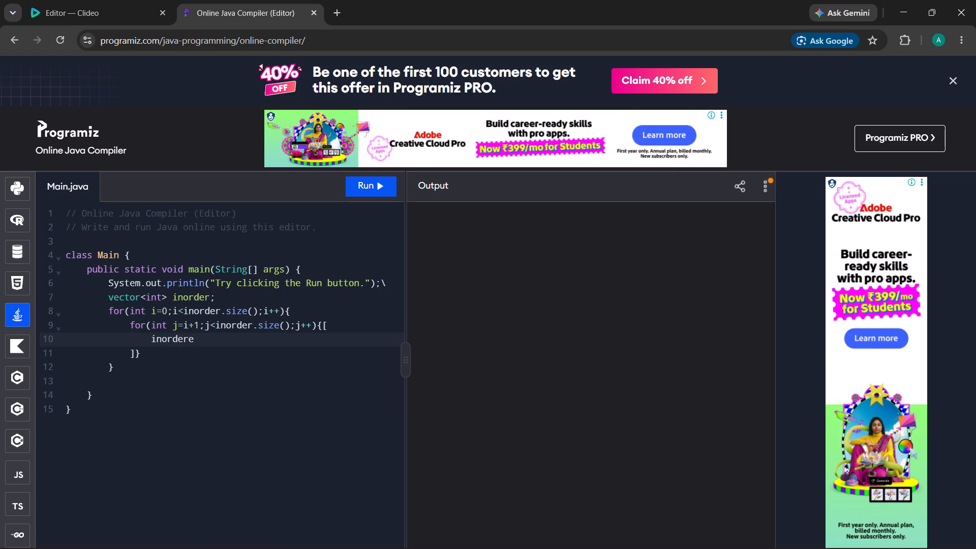
key("BackSpace")
key("bracketleft")
key("i")
key("Right")
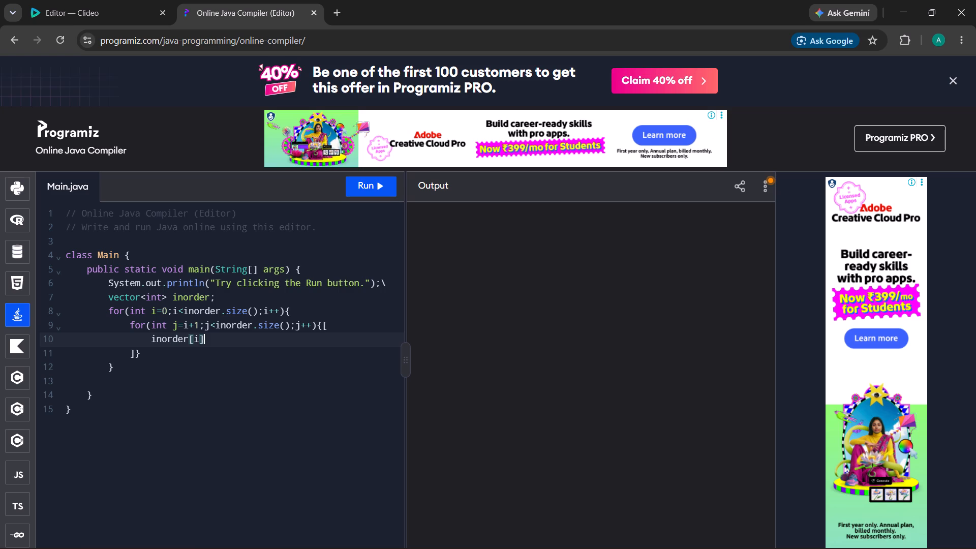
type("=i")
type("norder")
type("[i")
key("Right")
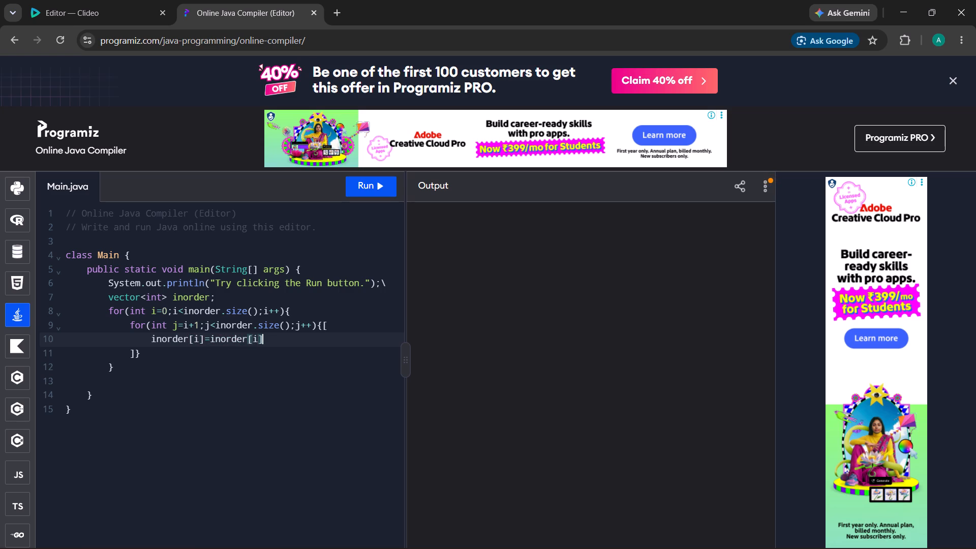
key("shift+plus")
type("inorder")
key("bracketleft")
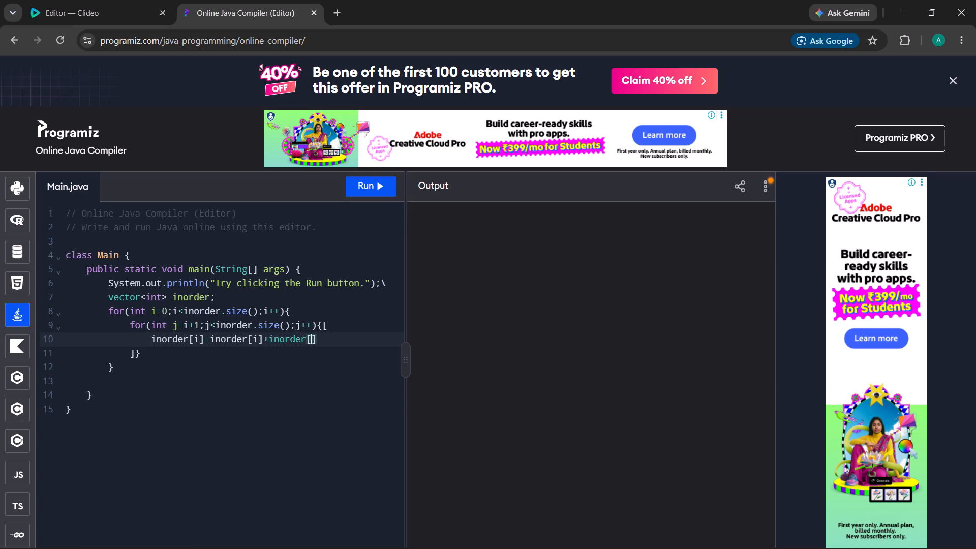
key("j")
key("Right")
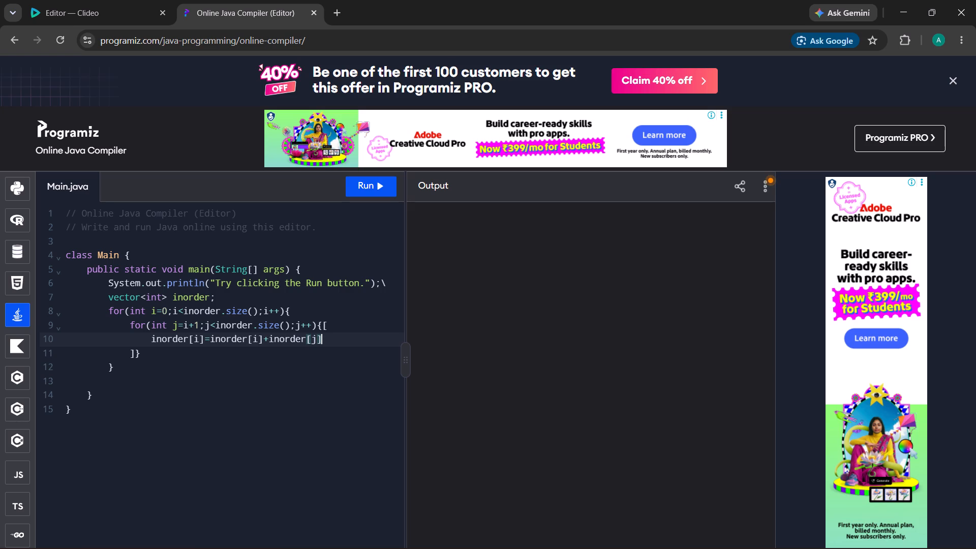
Delete the stray closing square bracket before the nested j loop's closing brace.
key("Down")
key("Left")
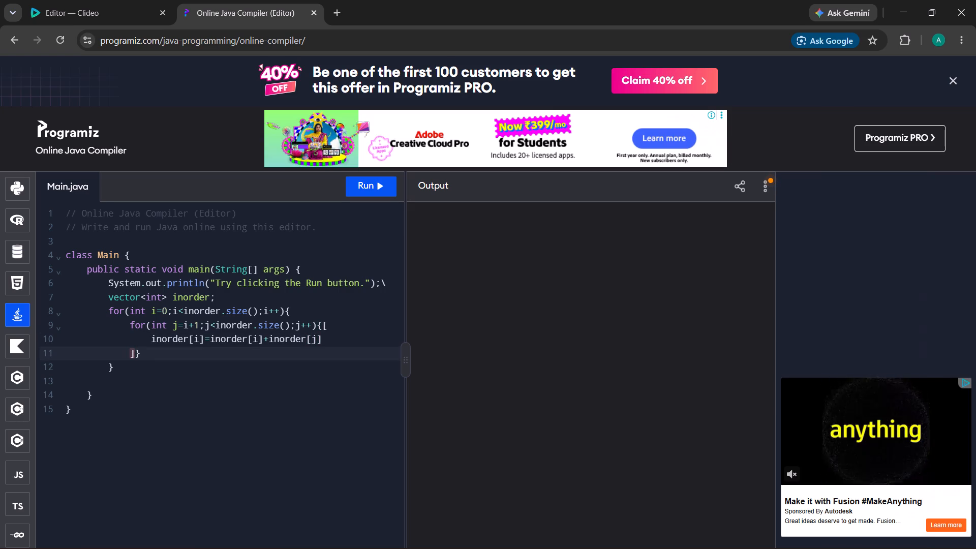
key("BackSpace")
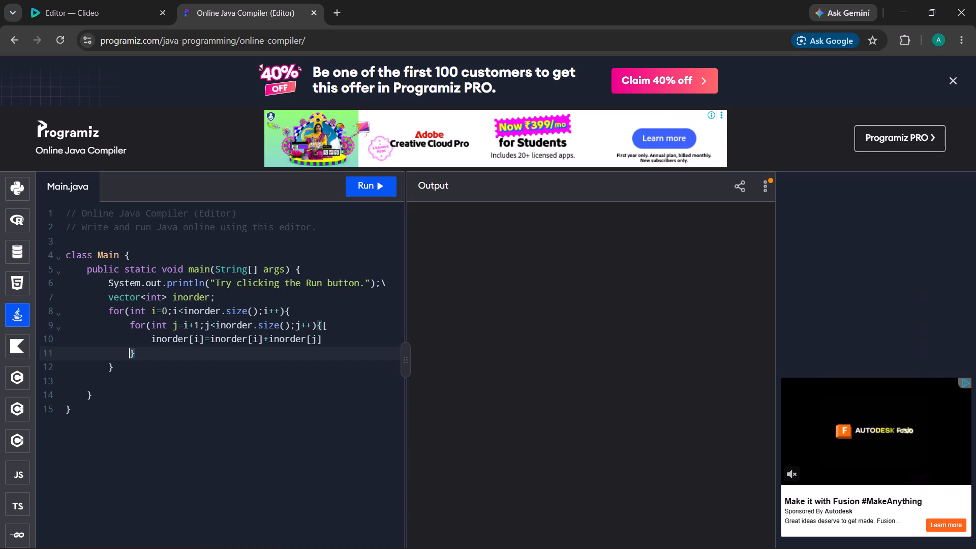
Terminate the inorder[i] assignment in the nested j loop with a semicolon.
key("Up")
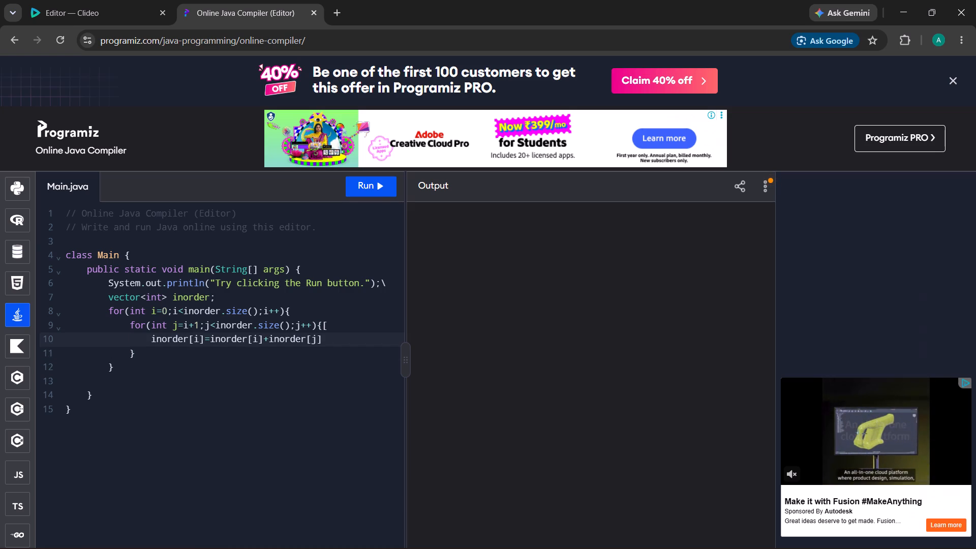
key("Right")
key("Right")
key("Right")
key("Right")
key("Right")
key("Right")
key("Right")
key("Right")
key("Right")
key("Right")
key("Right")
key("Right")
key("Right")
key("Right")
key("Right")
key("Right")
key("Right")
key("Right")
key("Right")
key("Right")
key("Right")
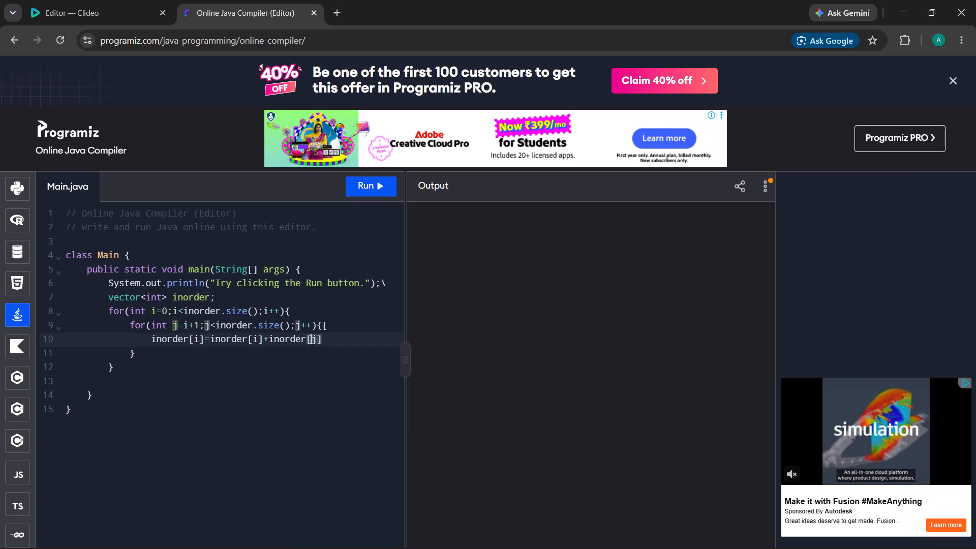
key("Right")
key("Right")
key("semicolon")
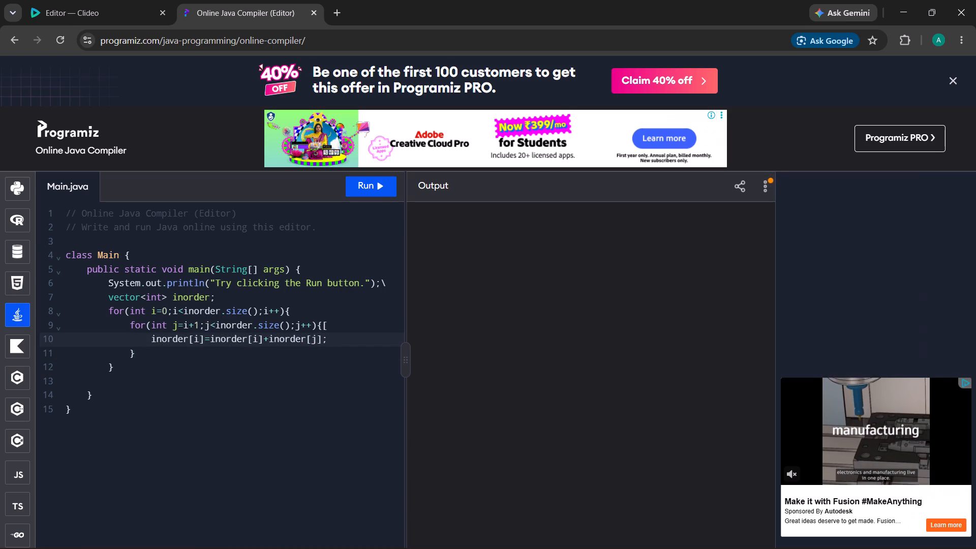
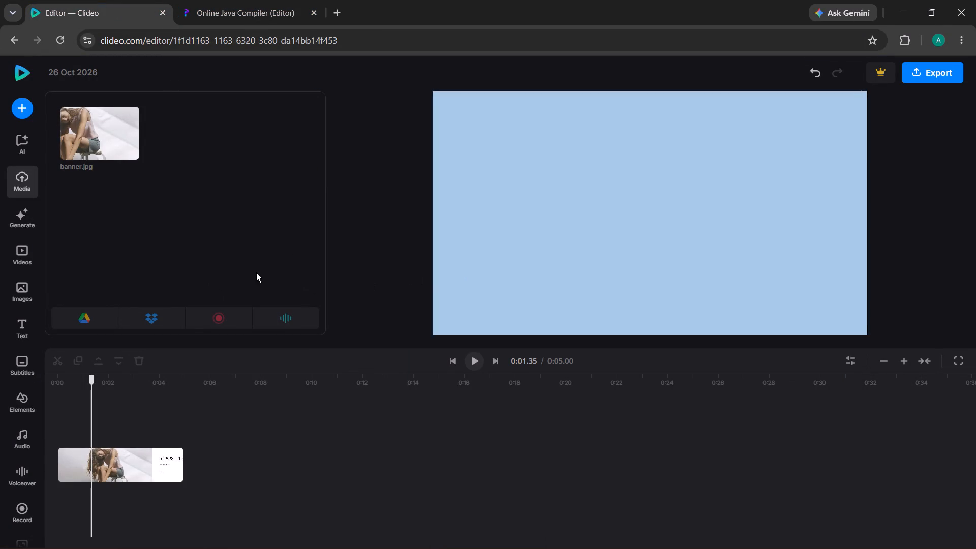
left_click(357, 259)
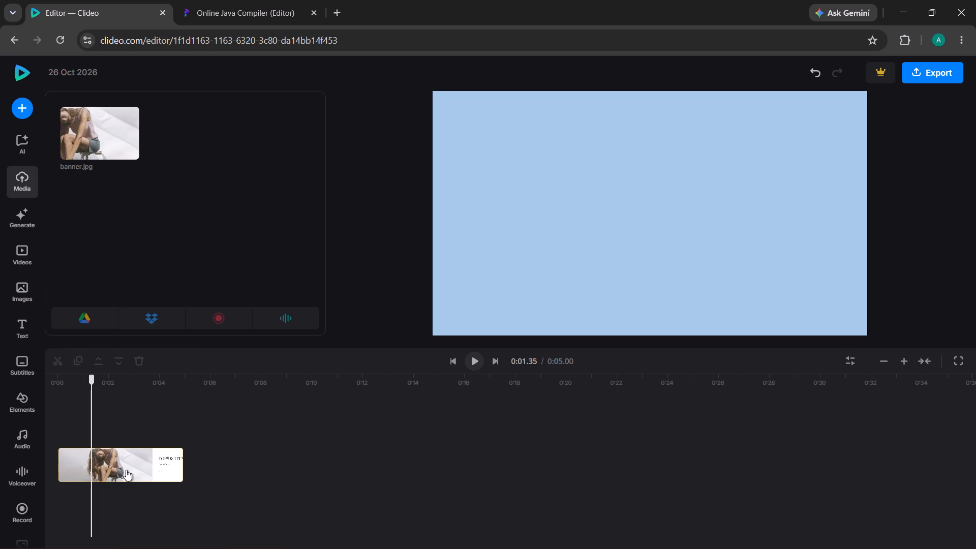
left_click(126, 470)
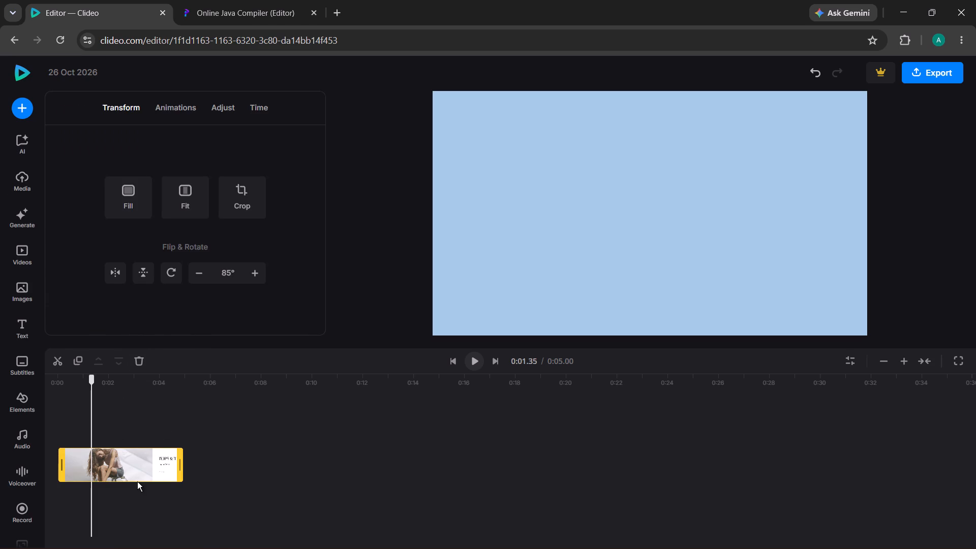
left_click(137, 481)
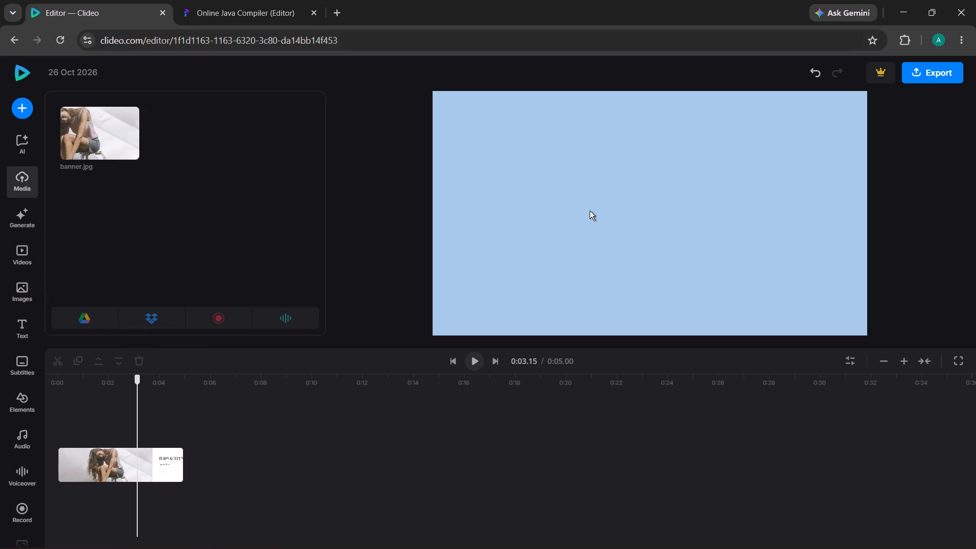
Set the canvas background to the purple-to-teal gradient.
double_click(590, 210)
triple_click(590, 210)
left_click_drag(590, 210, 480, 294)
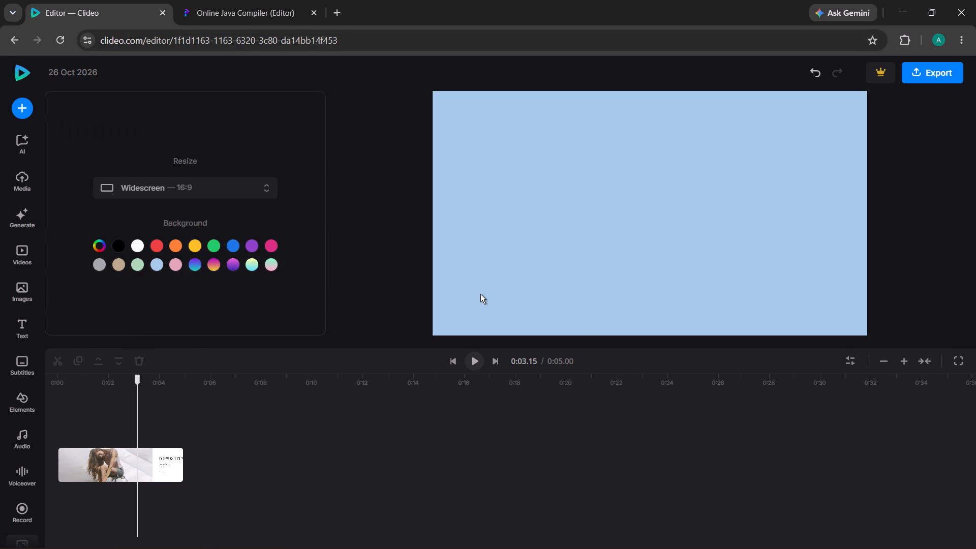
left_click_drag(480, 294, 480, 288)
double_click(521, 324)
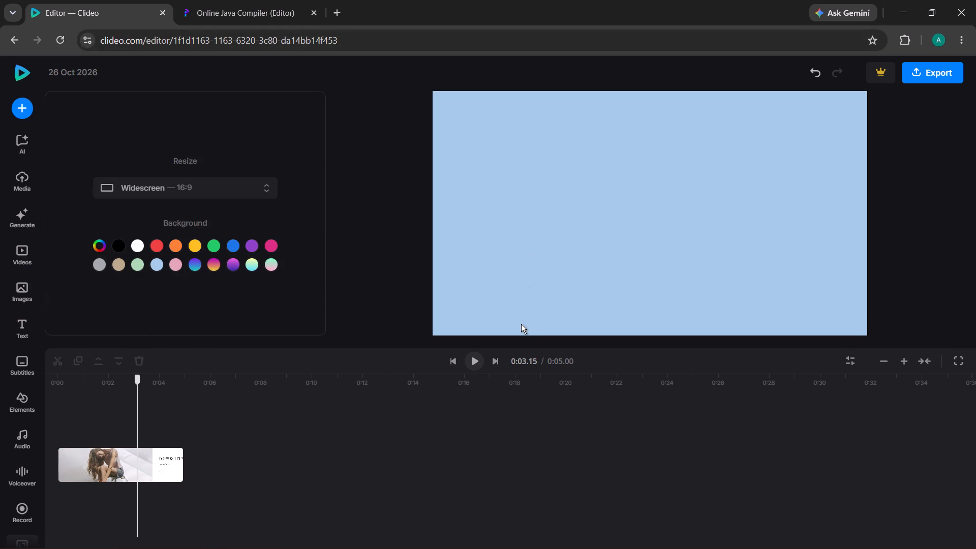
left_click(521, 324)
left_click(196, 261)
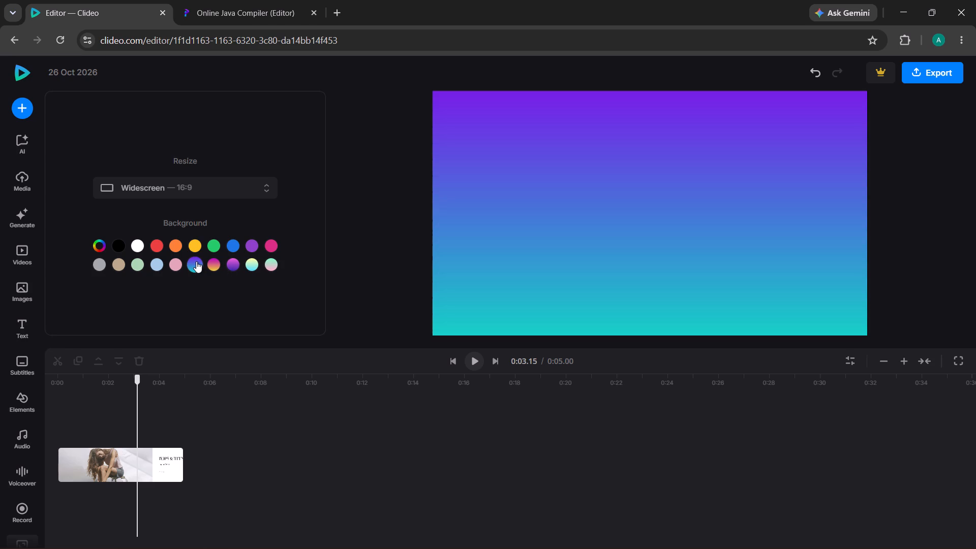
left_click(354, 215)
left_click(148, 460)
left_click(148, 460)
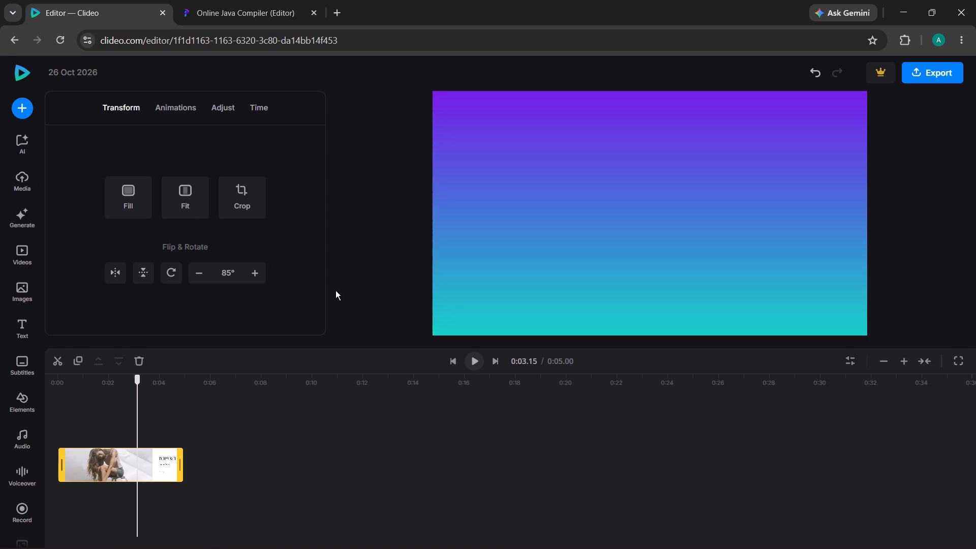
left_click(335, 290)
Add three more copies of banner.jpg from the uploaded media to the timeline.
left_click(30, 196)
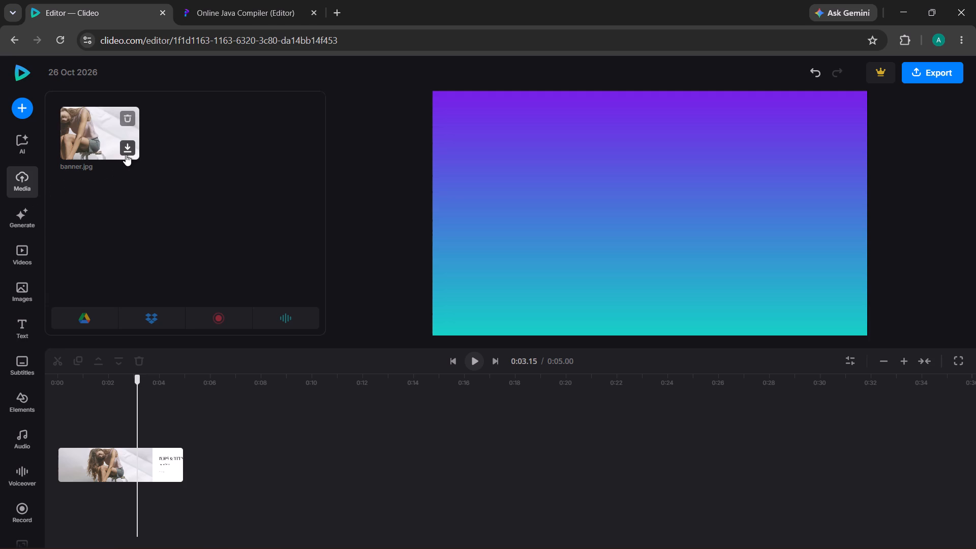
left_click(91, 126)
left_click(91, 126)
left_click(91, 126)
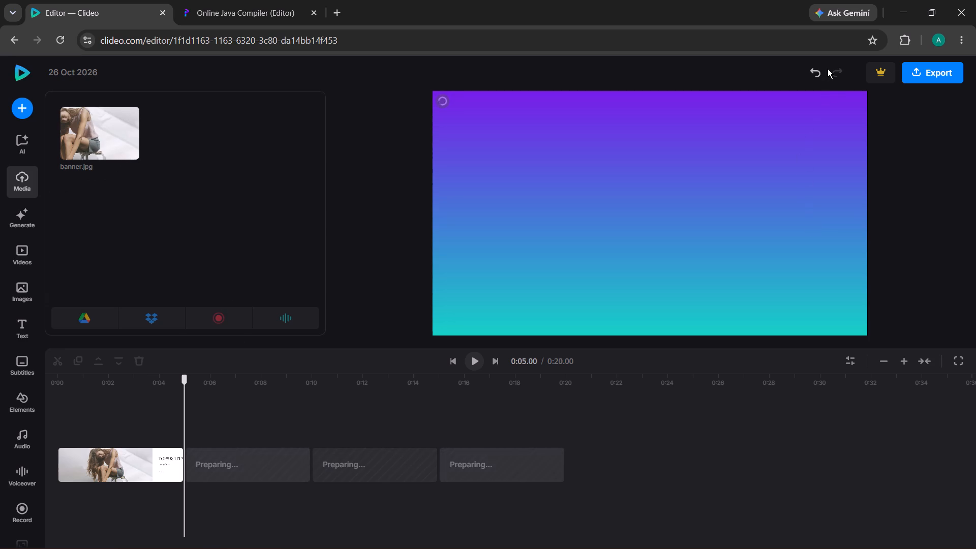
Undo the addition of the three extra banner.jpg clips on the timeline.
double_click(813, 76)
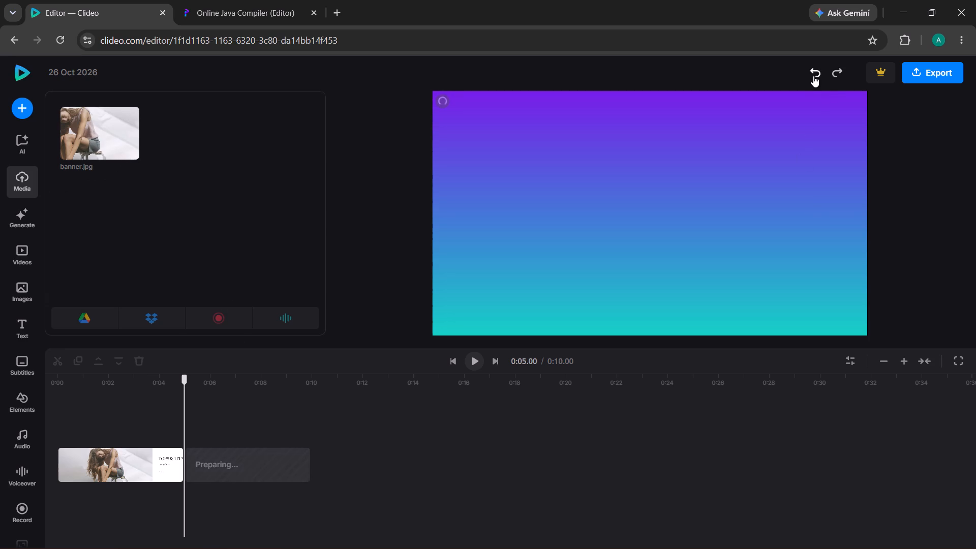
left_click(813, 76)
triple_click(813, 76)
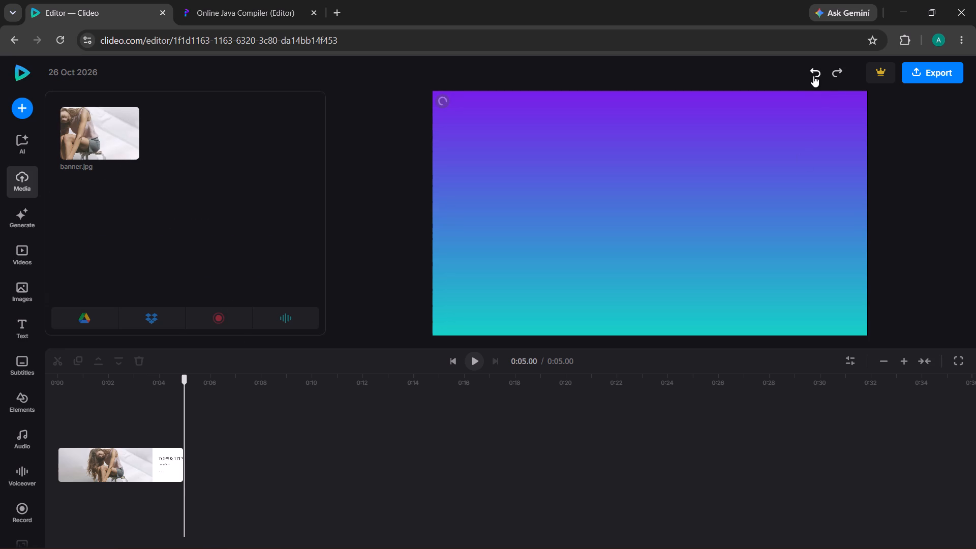
Move the playhead to 0:02.20 and undo the earlier canvas edits back to the grey background with the rotated banner.
double_click(813, 76)
triple_click(813, 76)
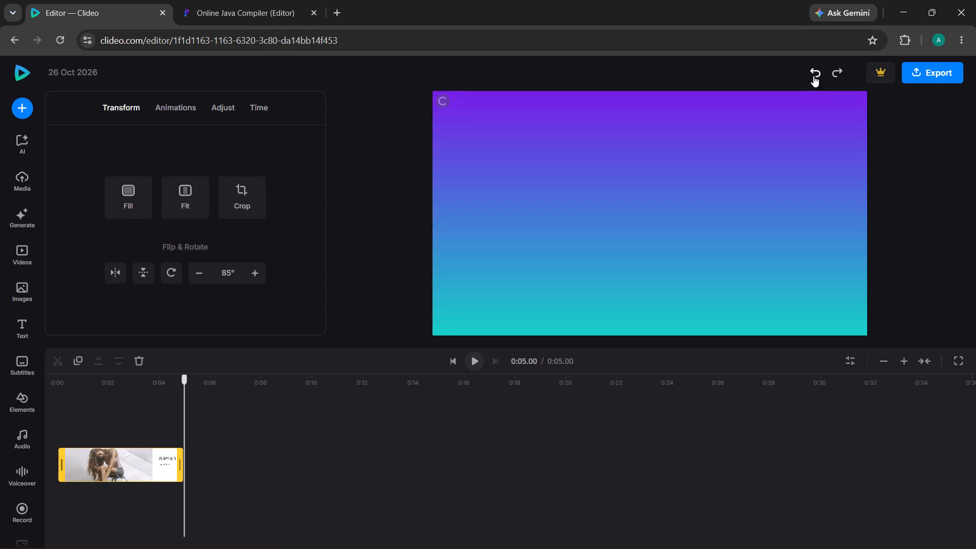
double_click(813, 74)
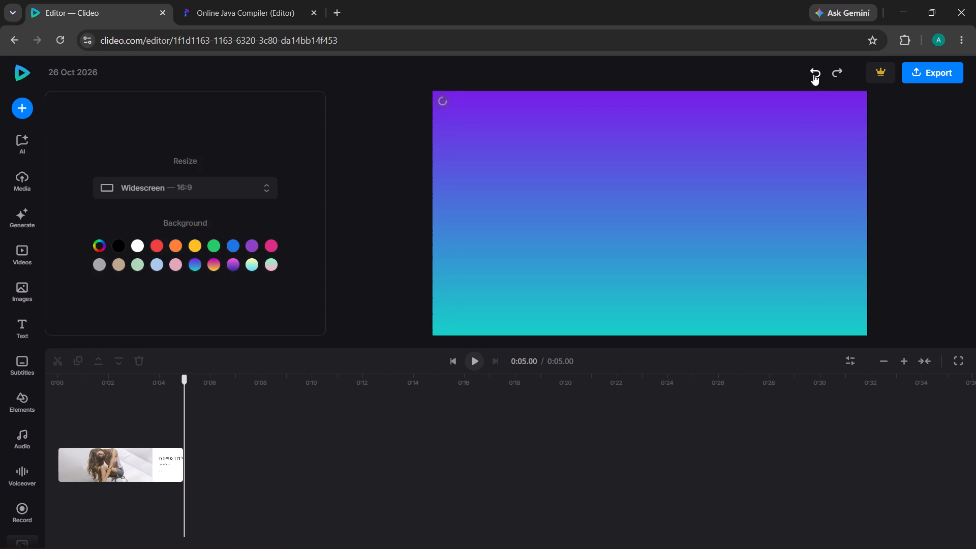
left_click(113, 390)
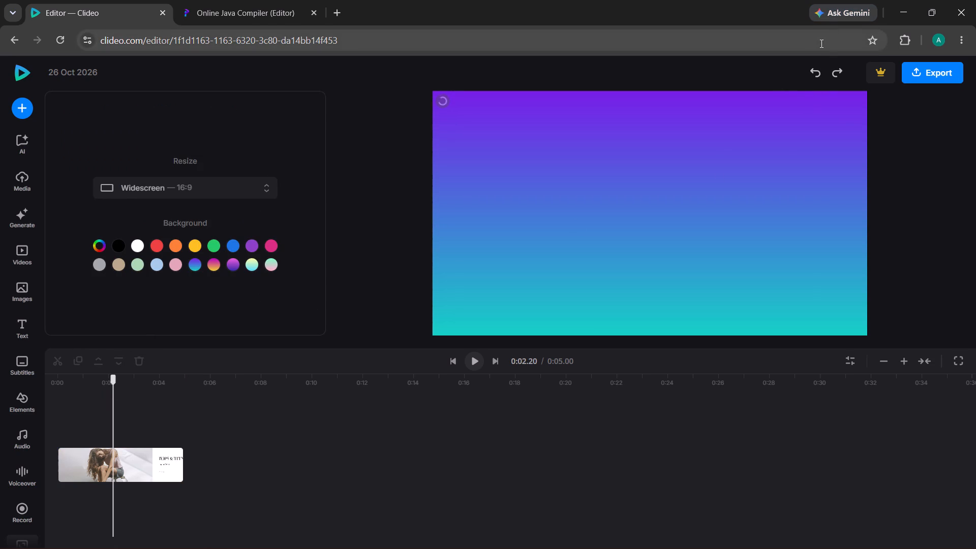
triple_click(816, 77)
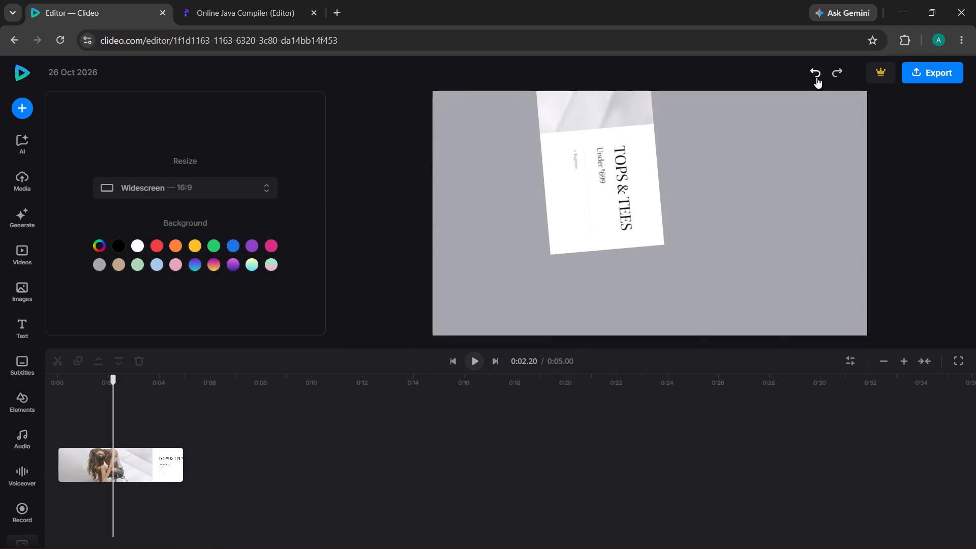
Move the rotated TOPS & TEES banner to the lower-left area of the canvas, keeping it inside the frame.
left_click_drag(612, 209, 501, 290)
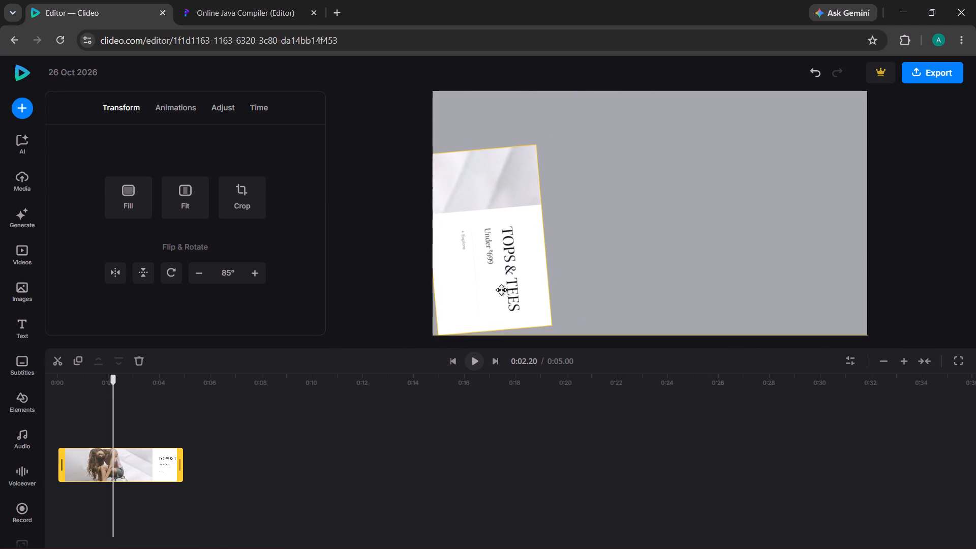
left_click_drag(501, 290, 535, 277)
Rotate the TOPS & TEES banner to 90°.
left_click_drag(450, 231, 461, 223)
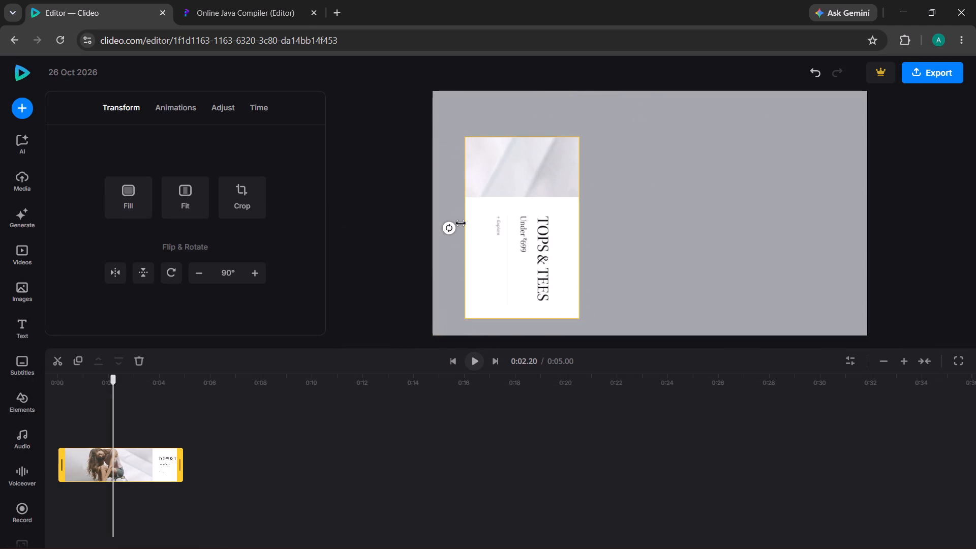
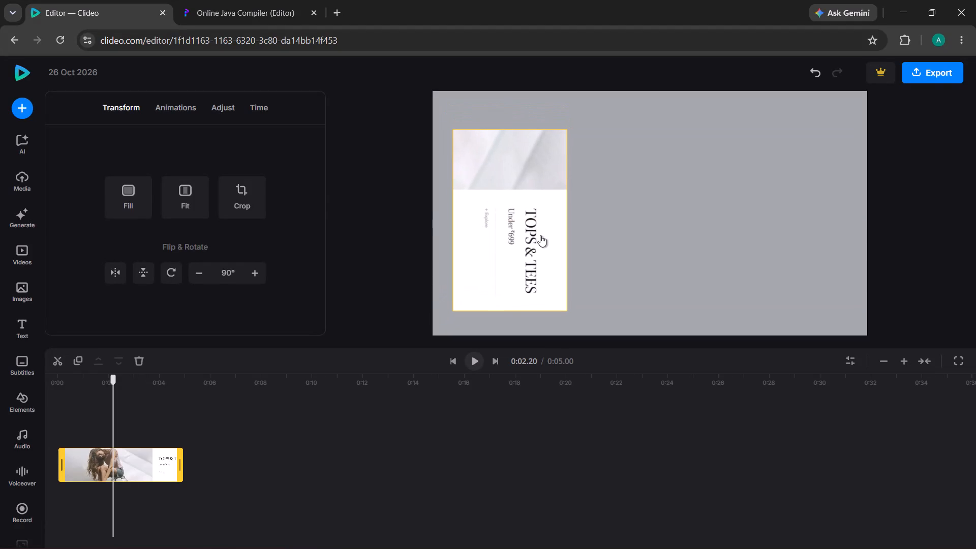
Widen the rotated banner's frame by its side edge to about two-thirds of the canvas width.
left_click_drag(562, 219, 591, 215)
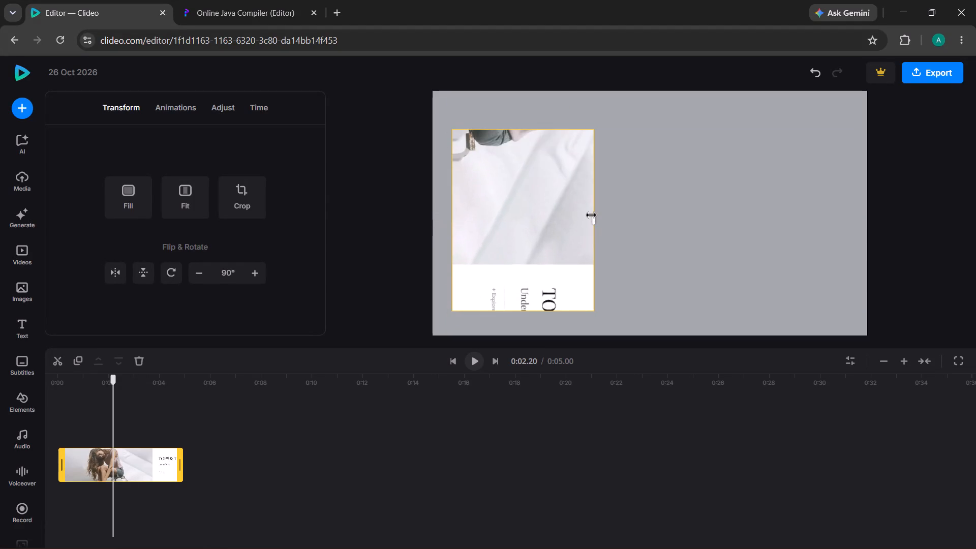
left_click_drag(591, 215, 710, 158)
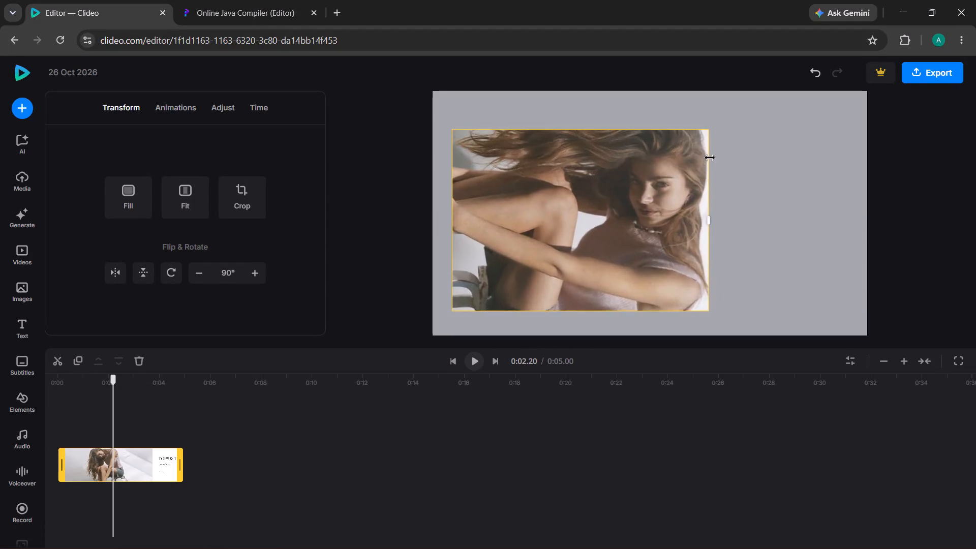
left_click_drag(710, 158, 975, 215)
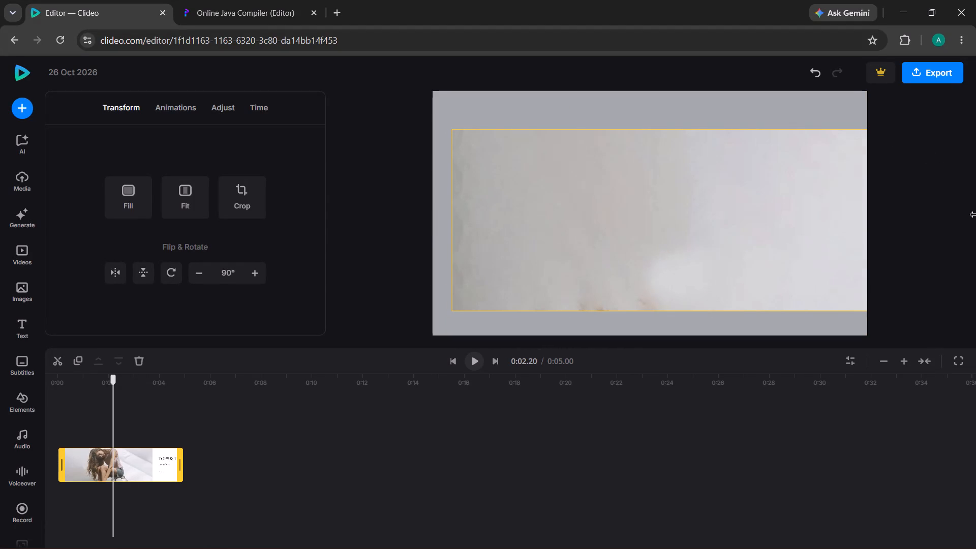
left_click_drag(975, 215, 753, 256)
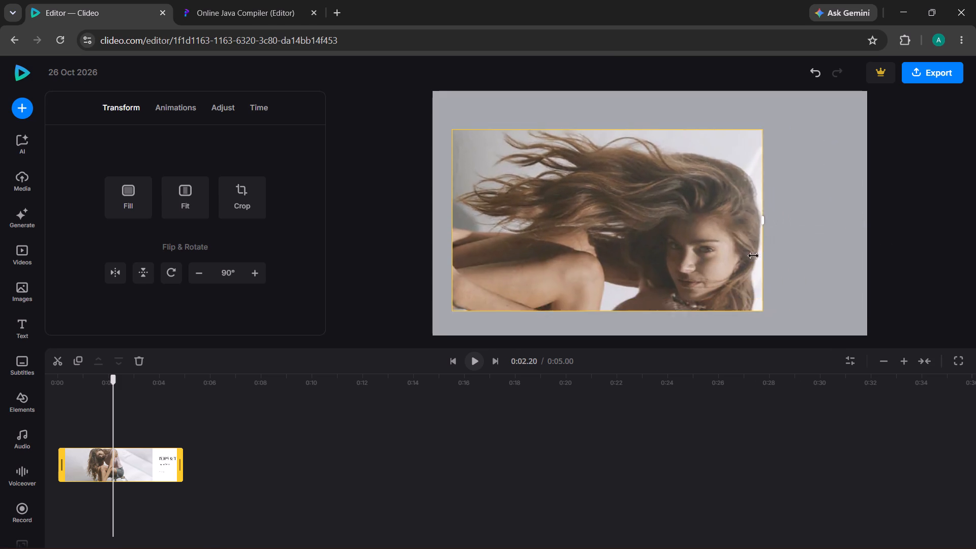
left_click_drag(753, 256, 684, 314)
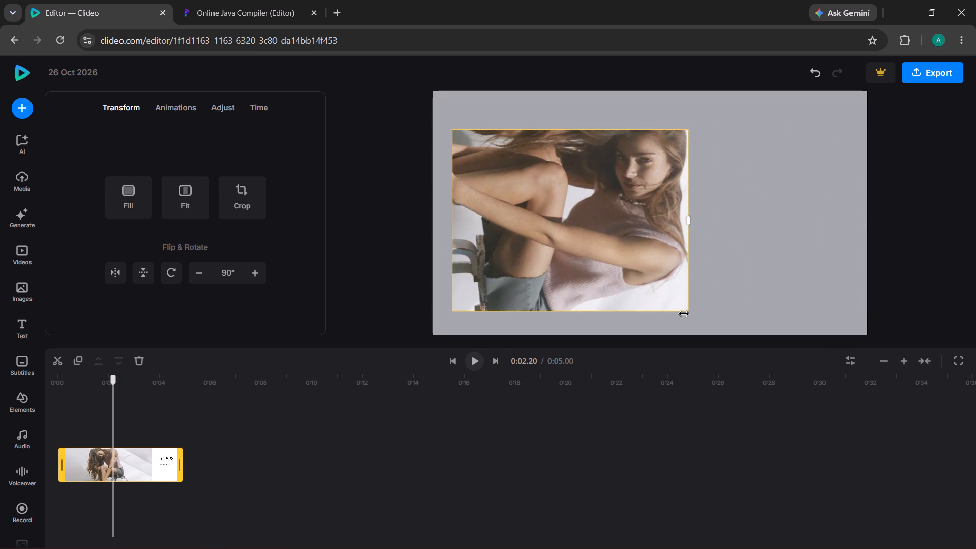
left_click_drag(684, 314, 738, 309)
Move the banner up on the canvas and enlarge it to about nine-tenths of the canvas width.
left_click_drag(640, 258, 647, 217)
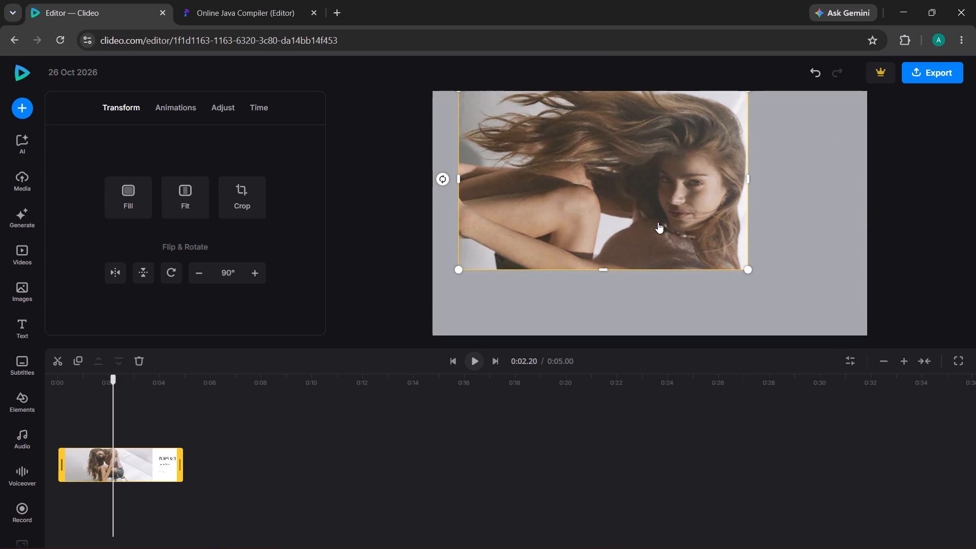
left_click_drag(744, 273, 762, 278)
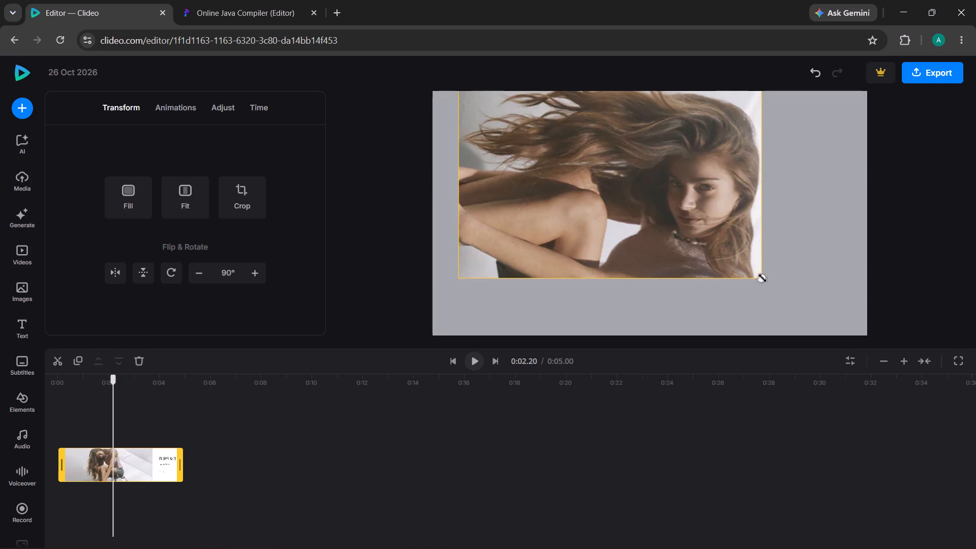
left_click_drag(762, 278, 772, 285)
left_click_drag(775, 206, 750, 166)
left_click_drag(749, 287, 886, 312)
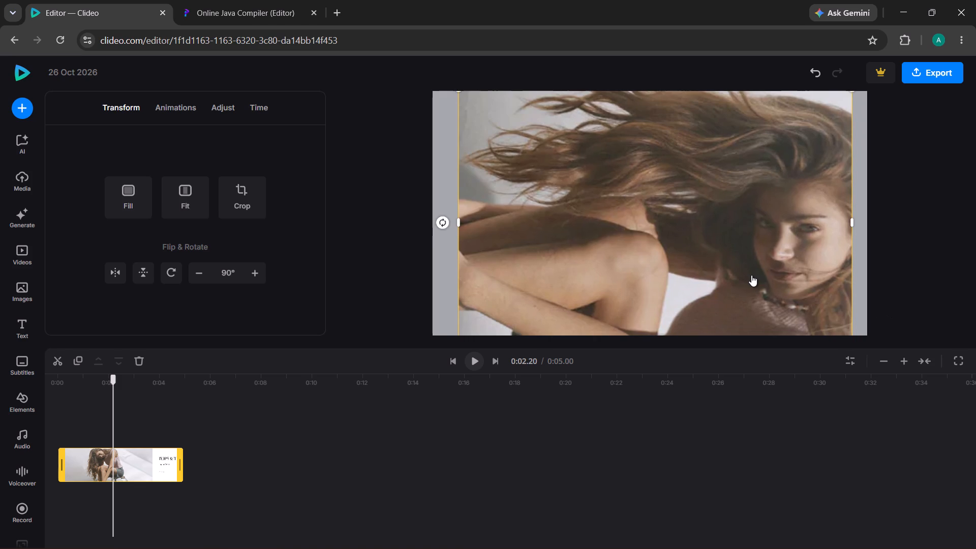
Reposition the enlarged banner near the canvas centre, leaving a narrow grey strip along each side.
left_click_drag(751, 275, 712, 231)
left_click_drag(712, 231, 718, 228)
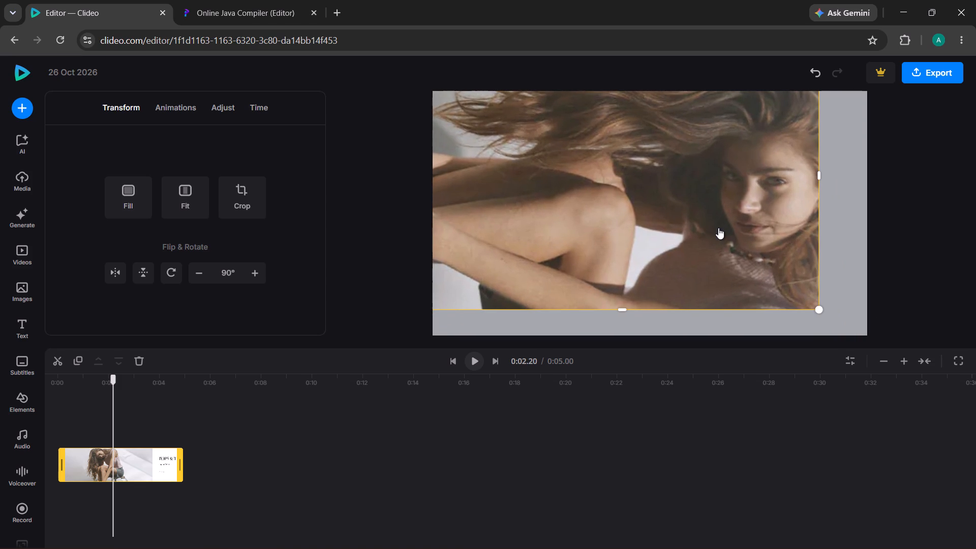
left_click_drag(718, 228, 747, 244)
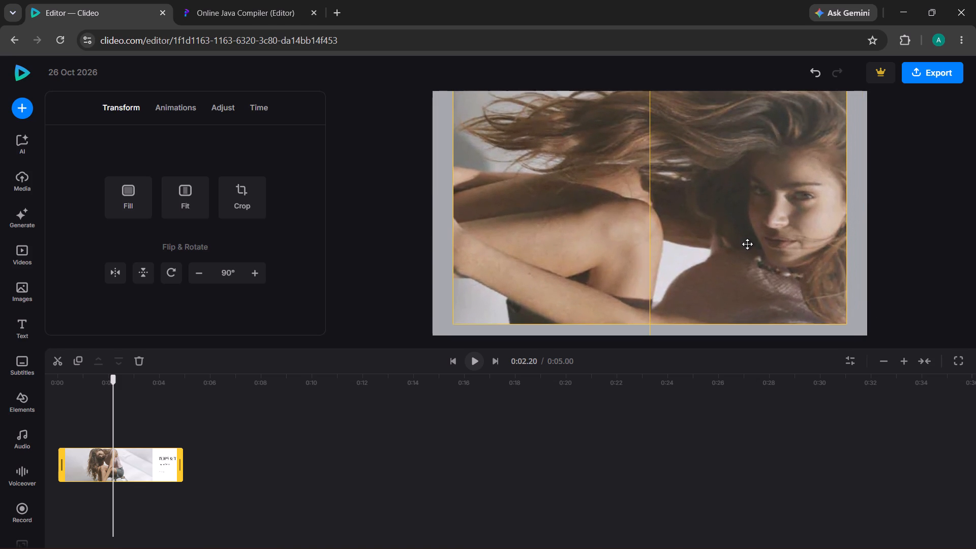
left_click_drag(747, 244, 745, 245)
left_click_drag(745, 245, 747, 260)
left_click(747, 260)
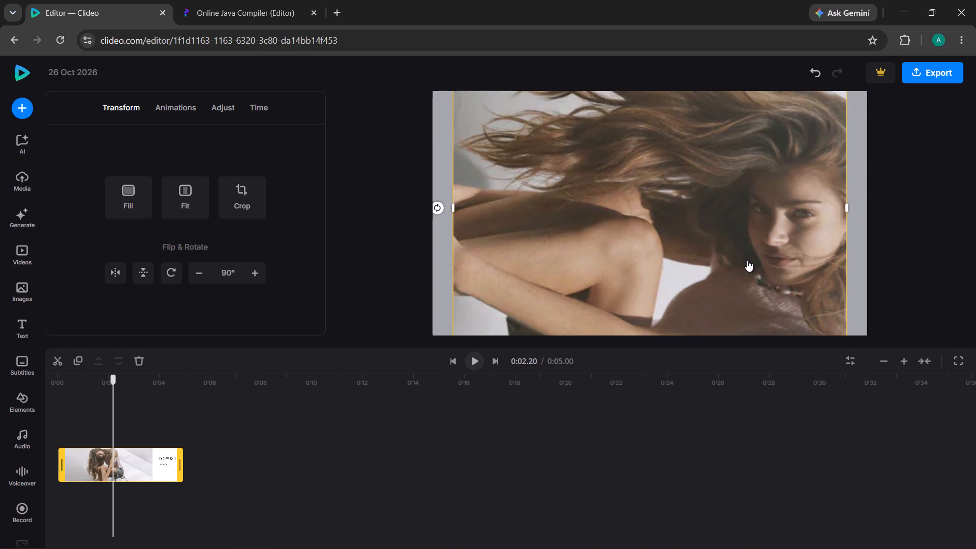
left_click_drag(747, 260, 738, 249)
left_click_drag(738, 249, 747, 261)
left_click_drag(747, 261, 739, 255)
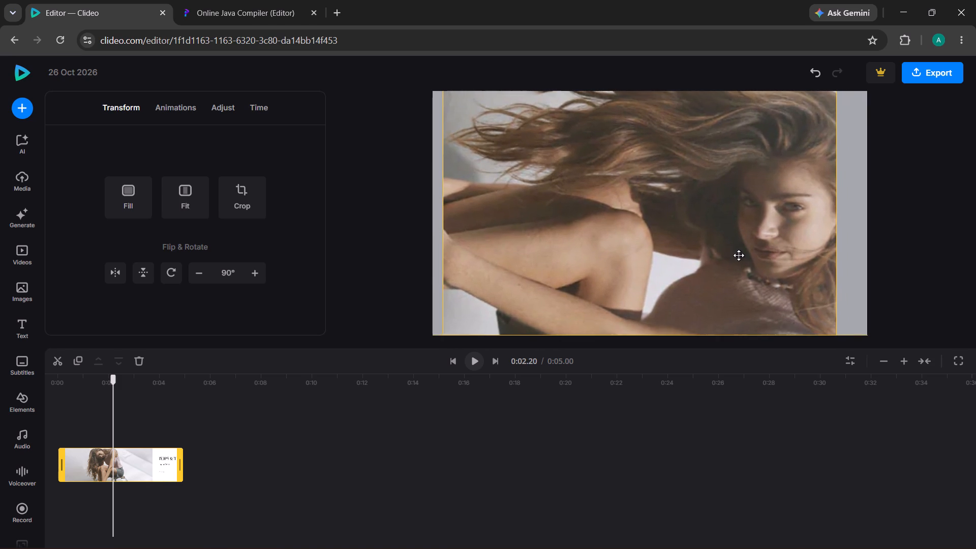
left_click_drag(739, 255, 740, 260)
Open the banner for cropping and shift its picture upward within the freeform crop frame.
left_click(740, 260)
double_click(738, 258)
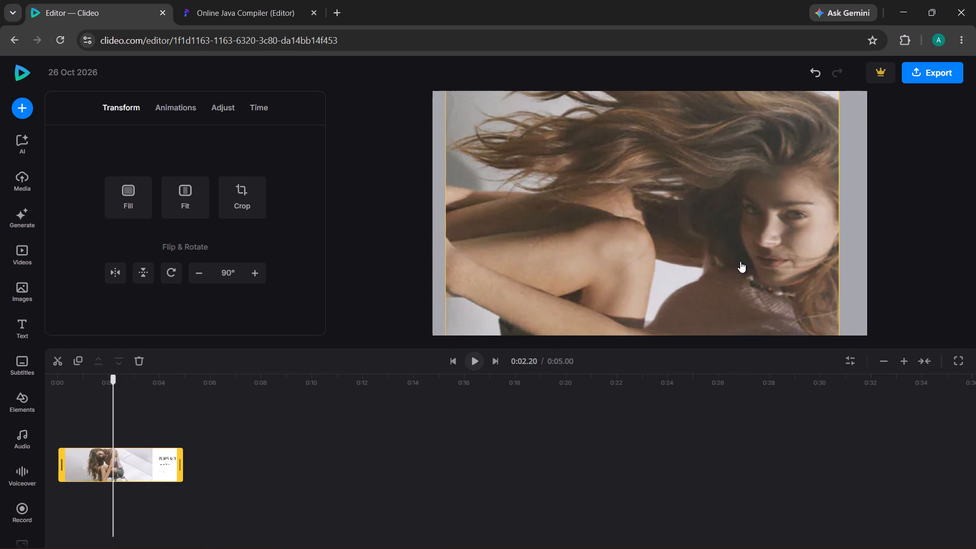
left_click(740, 261)
left_click(740, 261)
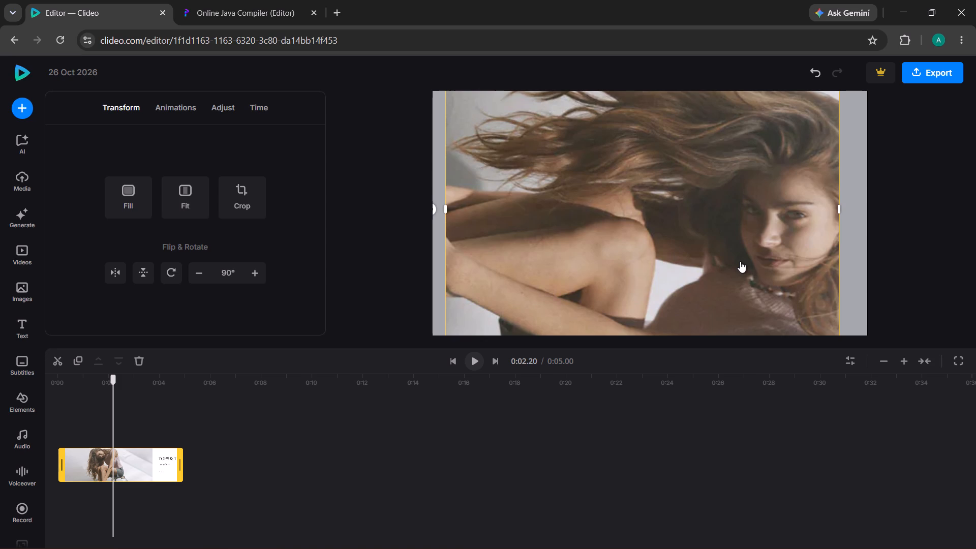
left_click_drag(742, 263, 742, 254)
left_click(742, 254)
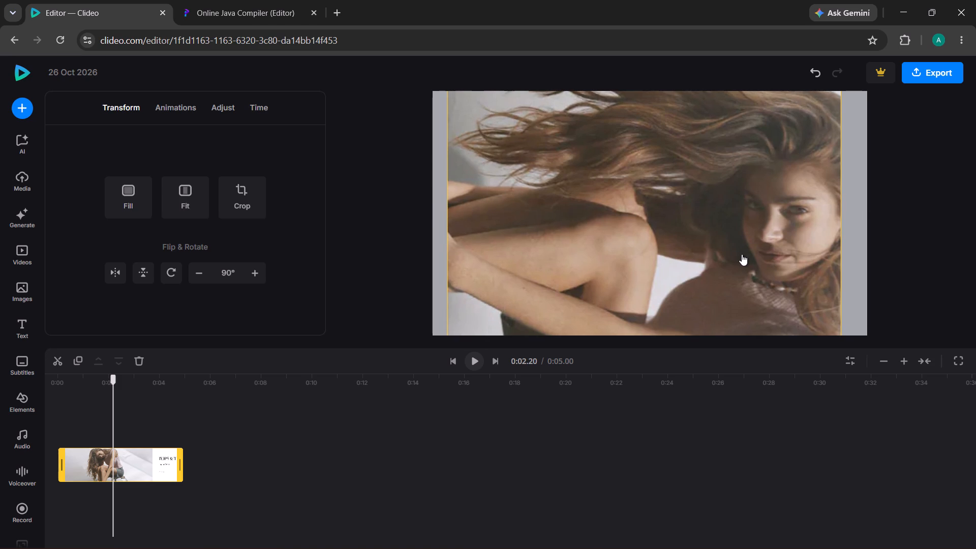
left_click(742, 254)
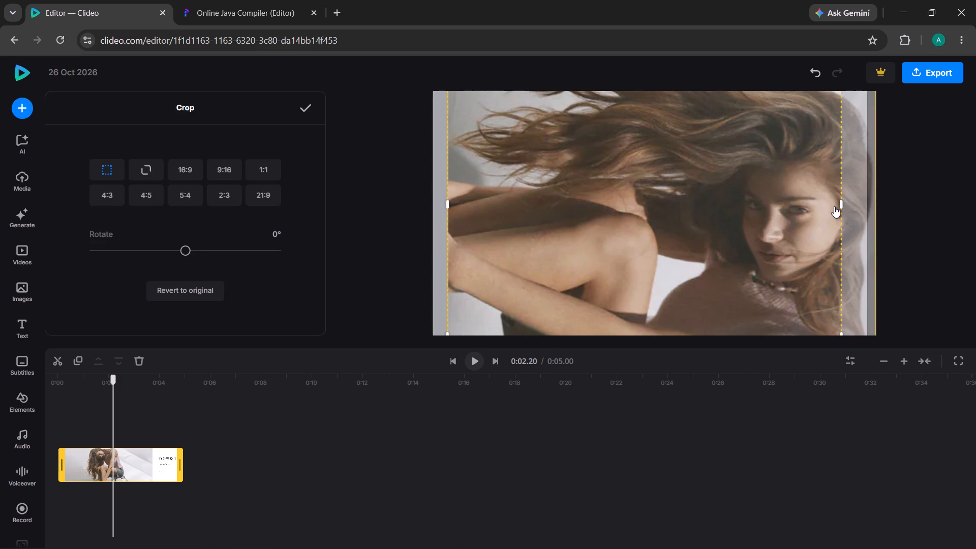
double_click(838, 206)
left_click_drag(764, 217, 782, 101)
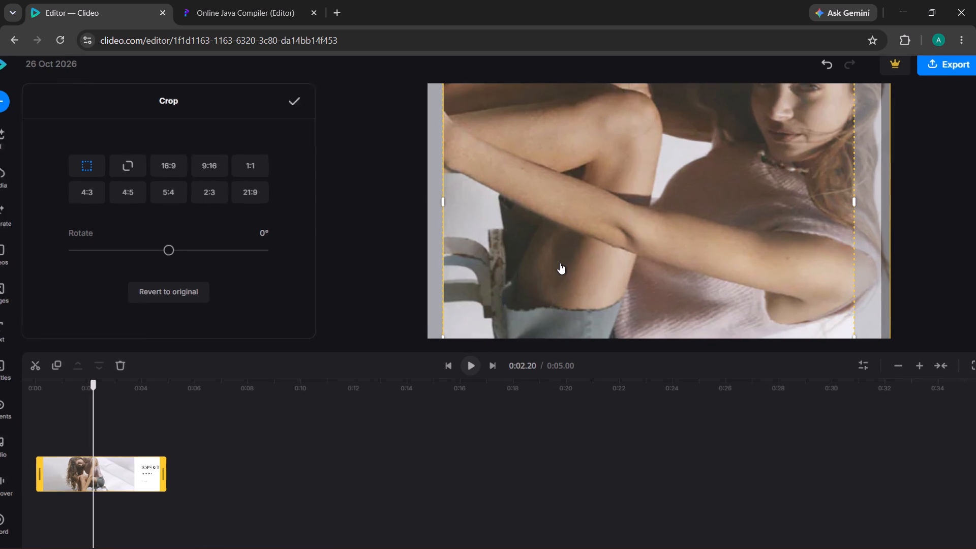
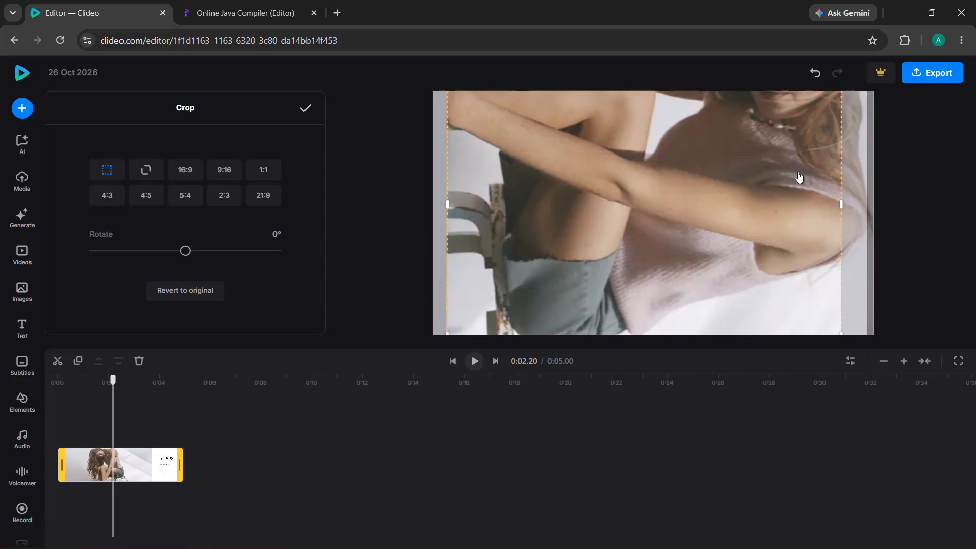
Shift the banner picture downward within the crop frame until mostly plain backdrop shows above the woman's hair.
left_click_drag(798, 172, 781, 180)
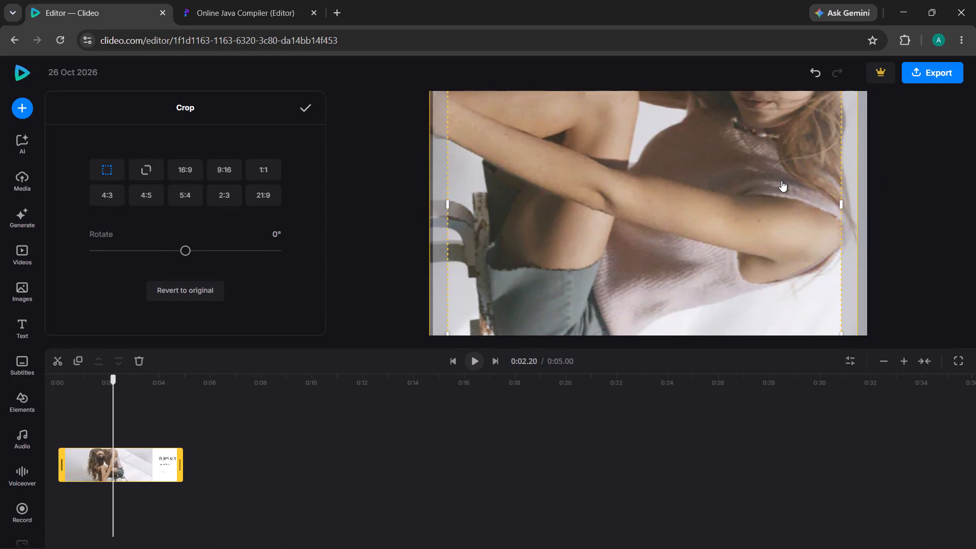
left_click_drag(781, 180, 794, 217)
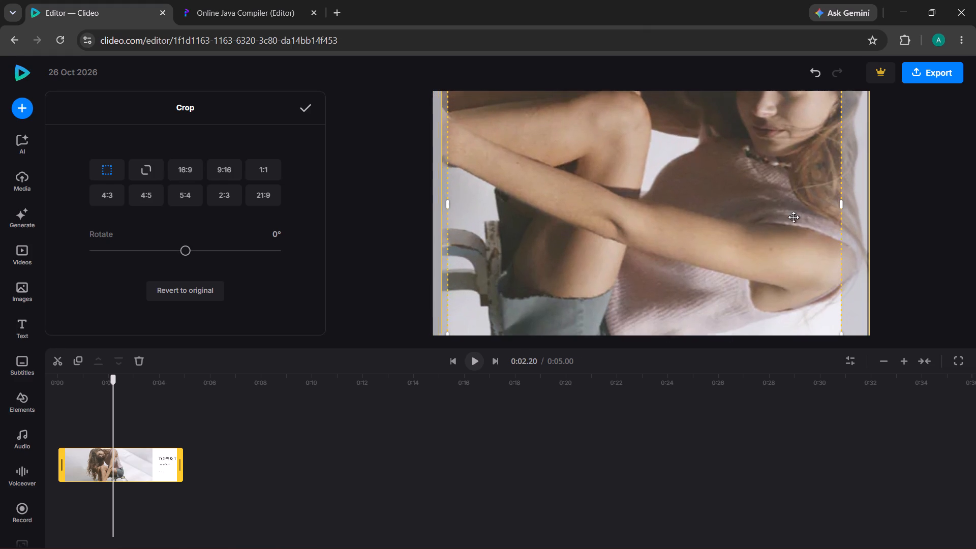
left_click_drag(794, 217, 794, 219)
left_click_drag(794, 219, 741, 191)
left_click_drag(741, 191, 760, 241)
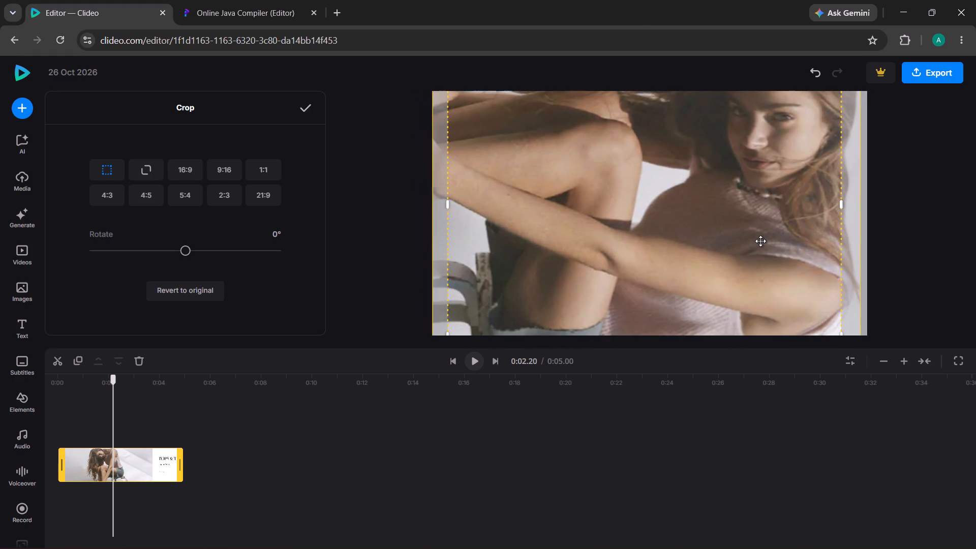
left_click_drag(760, 241, 761, 241)
left_click_drag(761, 241, 765, 323)
left_click_drag(765, 323, 768, 385)
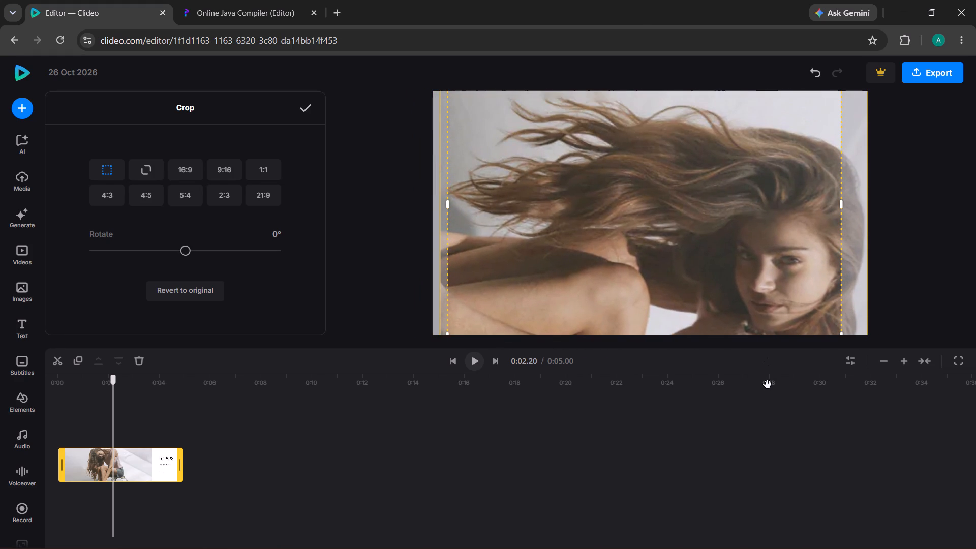
left_click(768, 385)
left_click(768, 385)
left_click(768, 385)
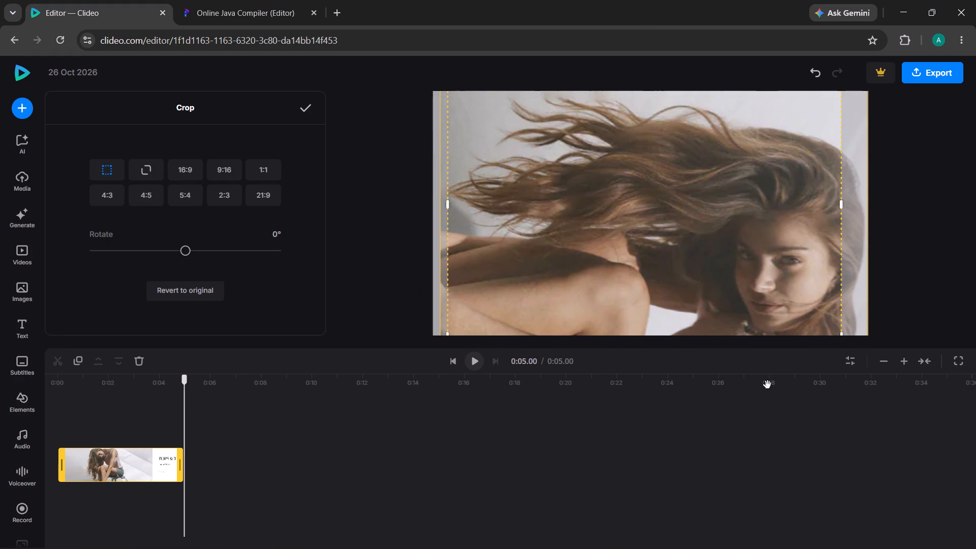
left_click_drag(721, 285, 731, 231)
left_click_drag(790, 175, 766, 179)
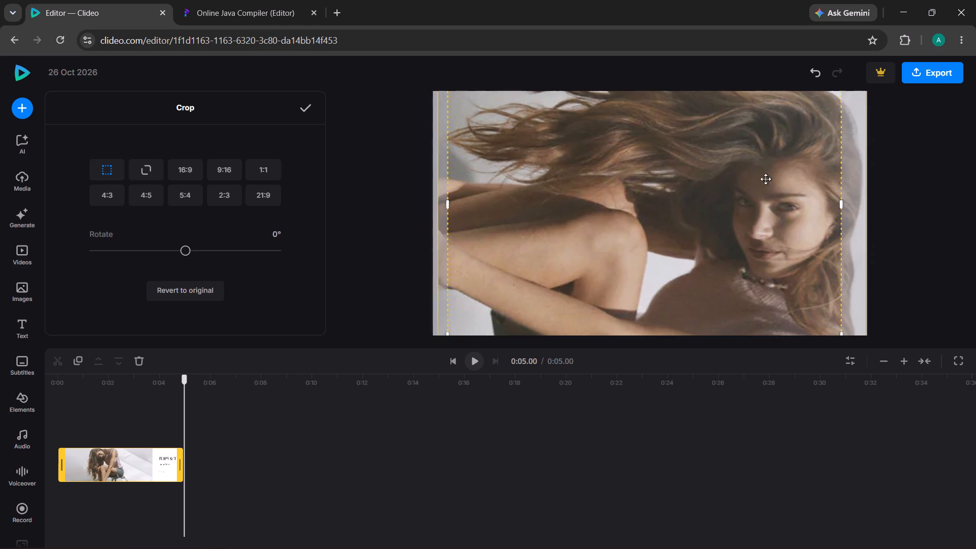
left_click_drag(766, 179, 738, 168)
left_click_drag(738, 168, 698, 0)
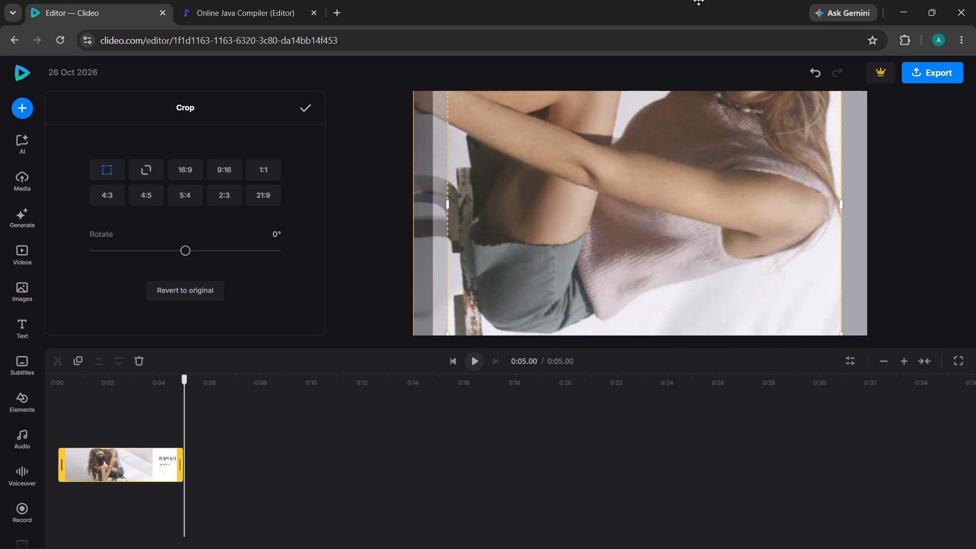
left_click_drag(698, 0, 814, 548)
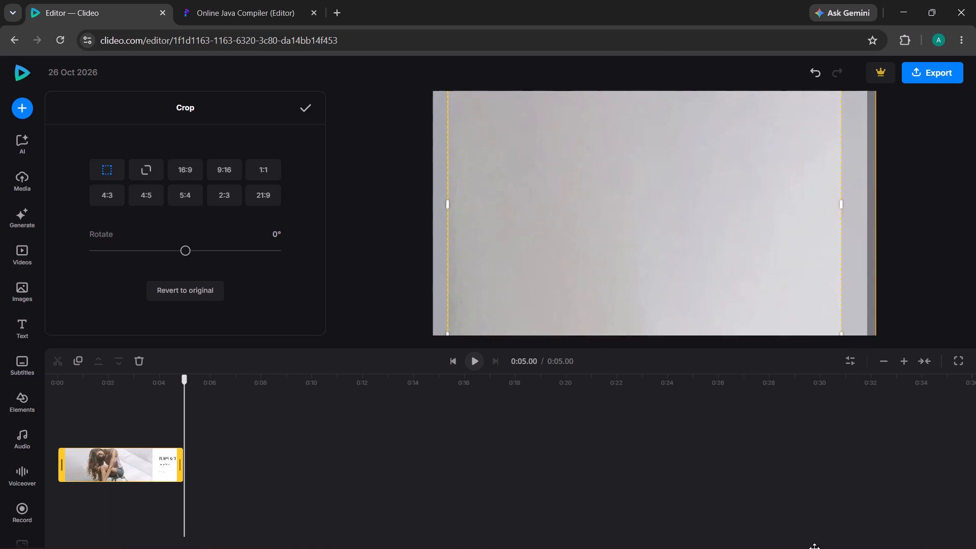
left_click_drag(814, 548, 757, 394)
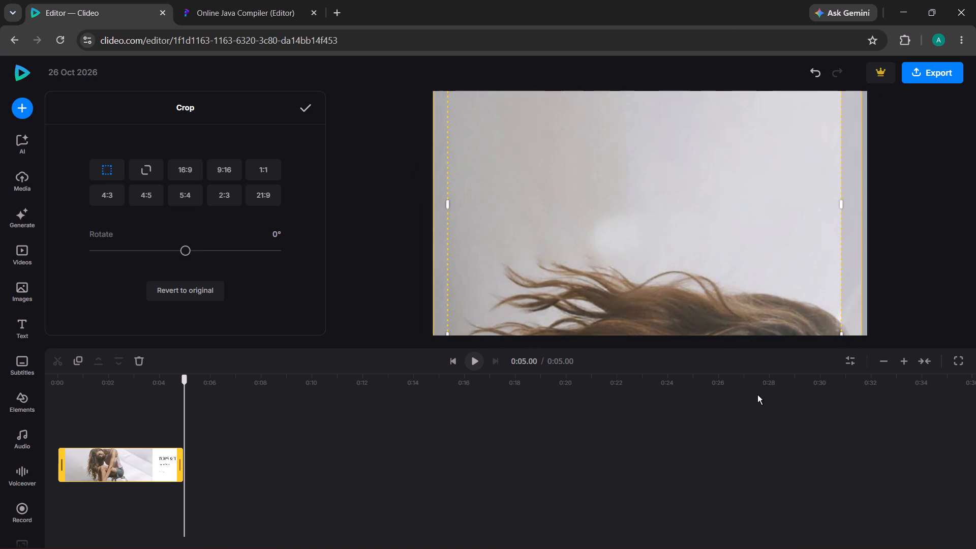
Crop away the banner's right side, narrowing the crop frame to about half its width, and finish cropping.
left_click_drag(842, 198, 661, 250)
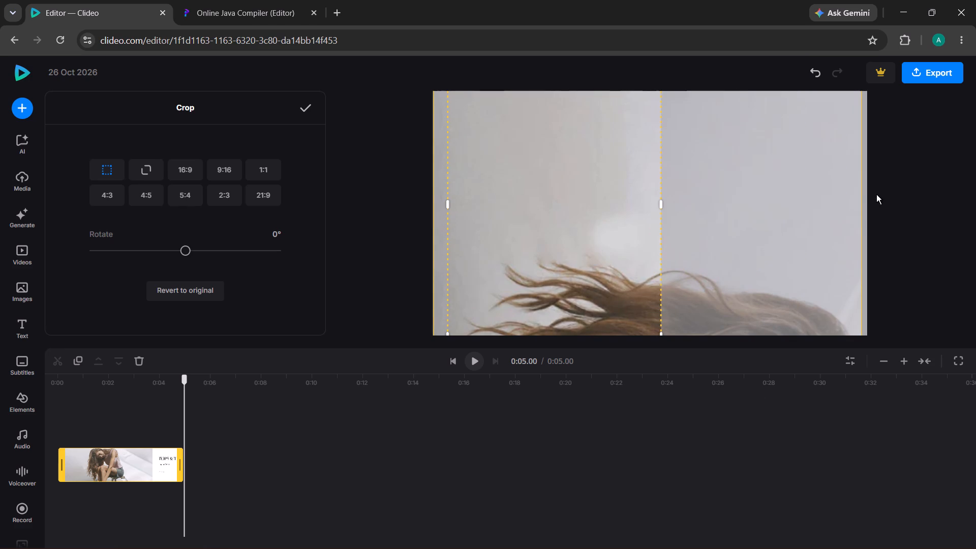
left_click(866, 219)
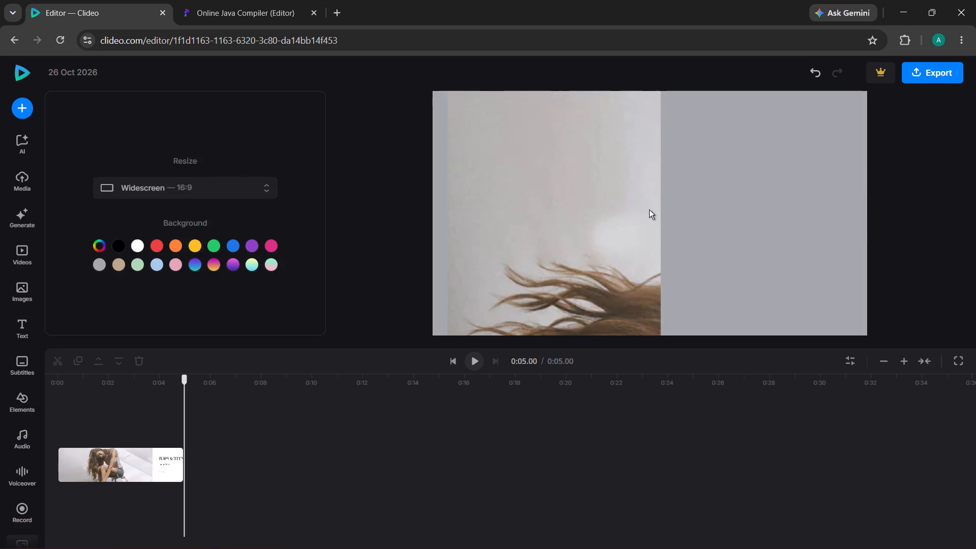
Move the cropped banner piece into the upper-left corner of the canvas.
left_click_drag(642, 215, 581, 63)
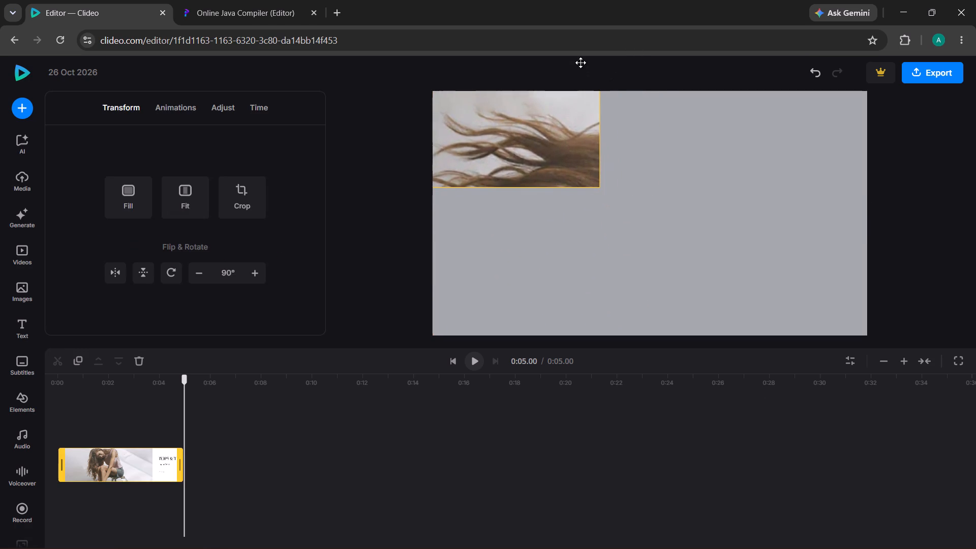
left_click_drag(581, 63, 581, 62)
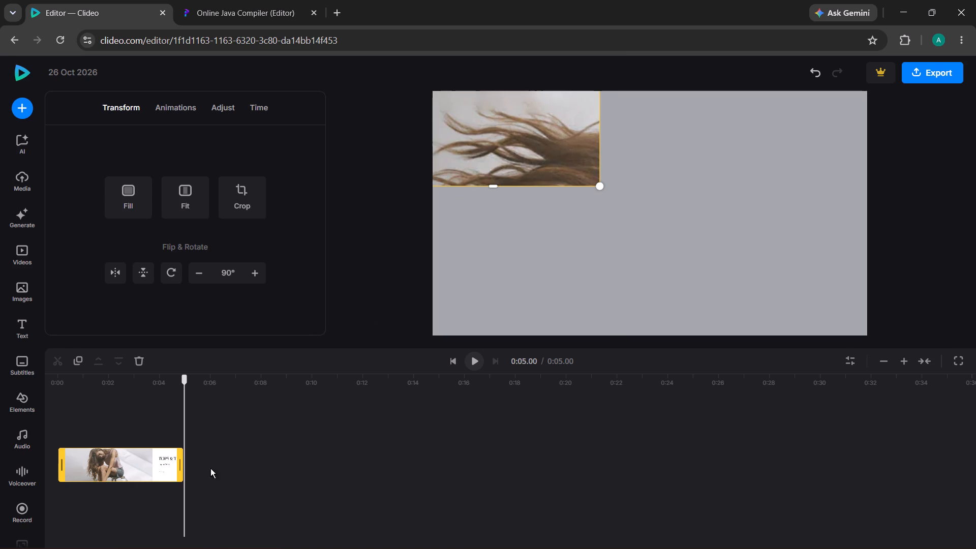
Duplicate the banner clip three times from the start of the timeline and dismiss the error dialog.
left_click(175, 389)
left_click_drag(175, 389, 47, 383)
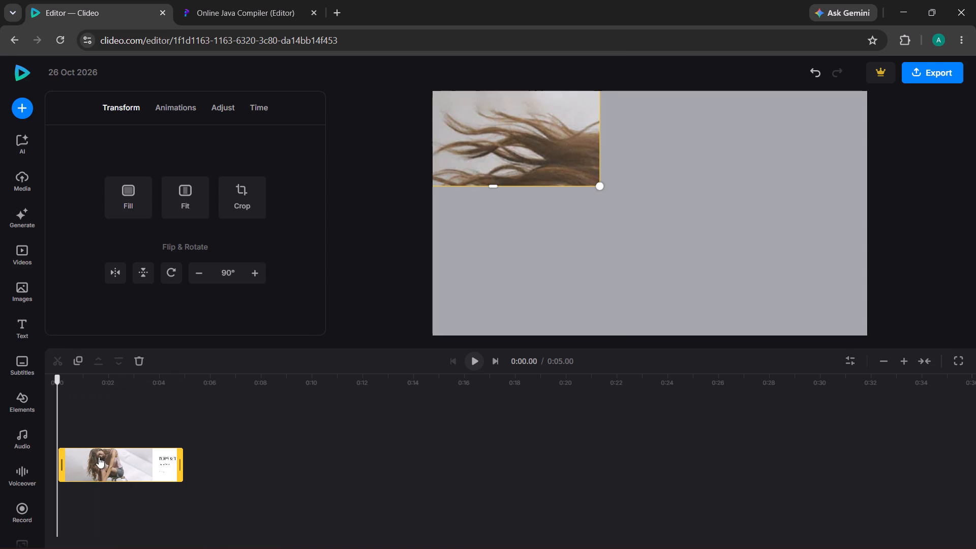
left_click(76, 360)
left_click(76, 360)
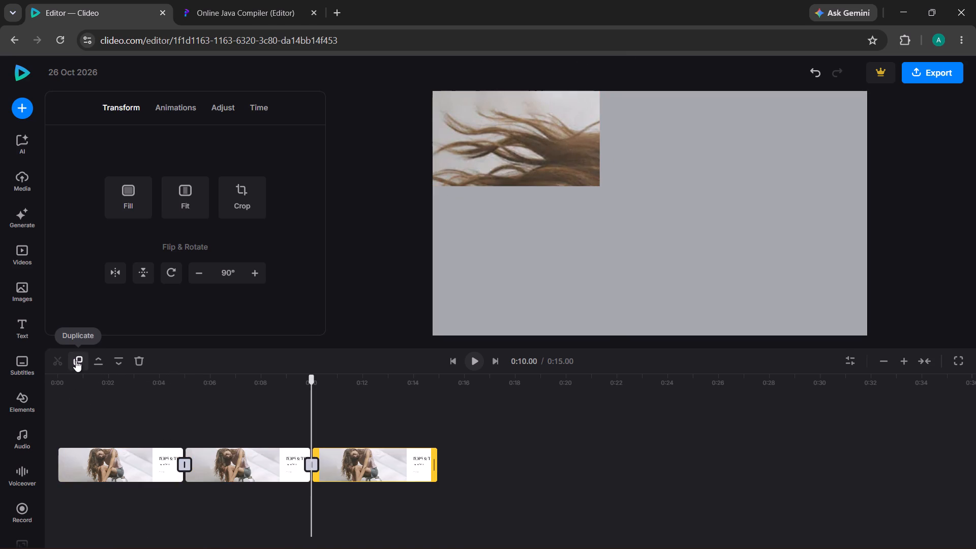
left_click(76, 360)
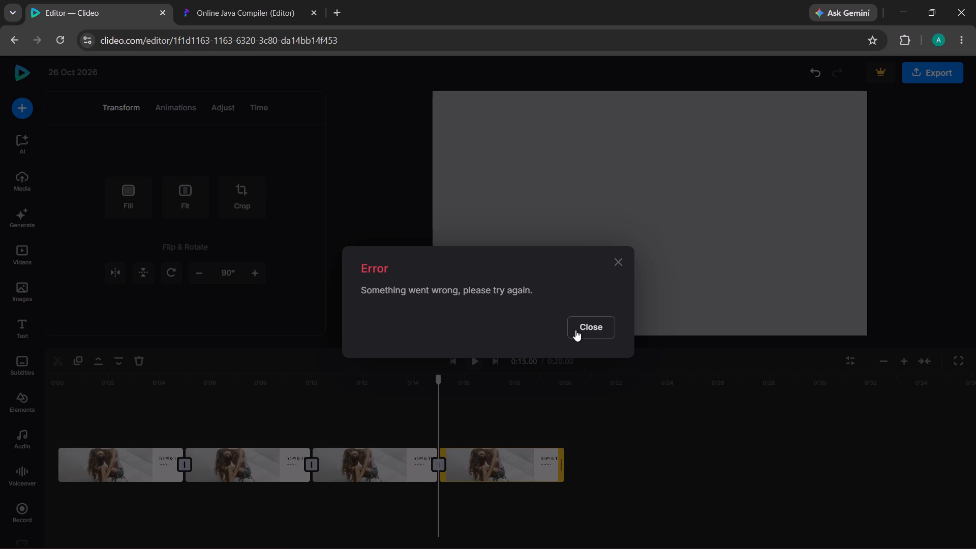
left_click(575, 330)
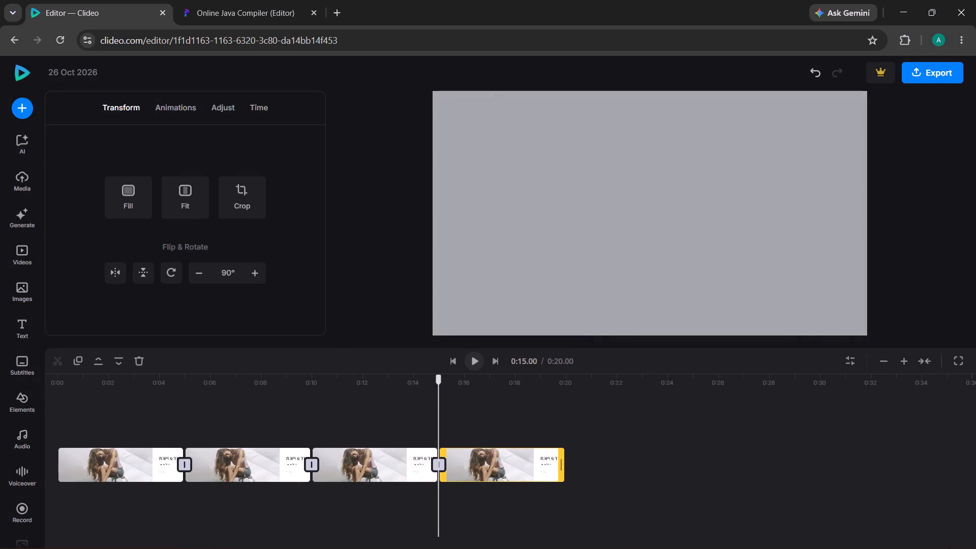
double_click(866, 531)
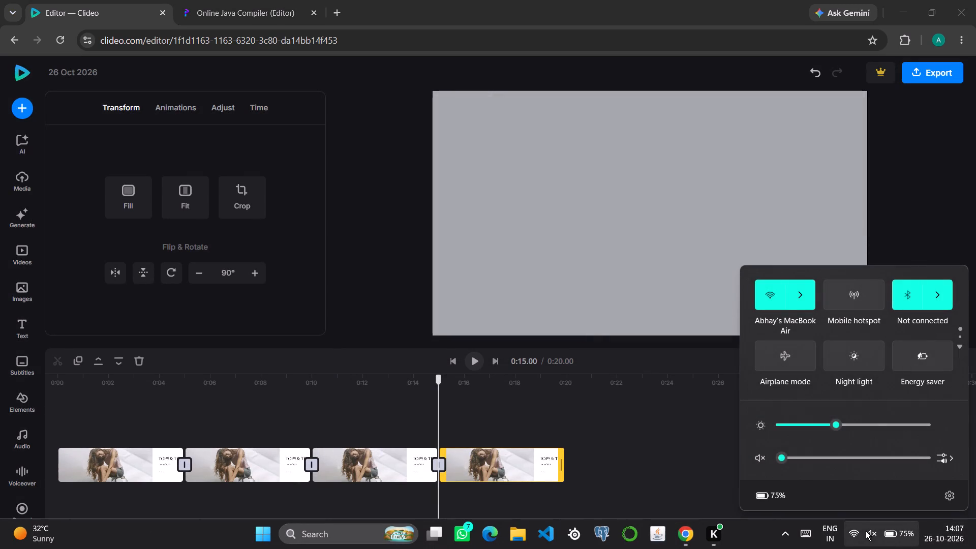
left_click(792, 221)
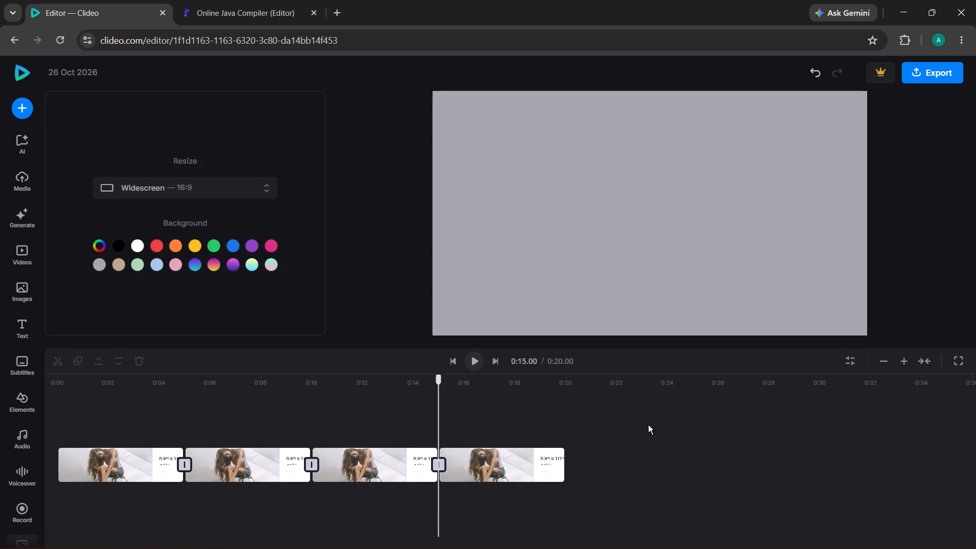
Rotate the second banner clip to 180°.
left_click(205, 383)
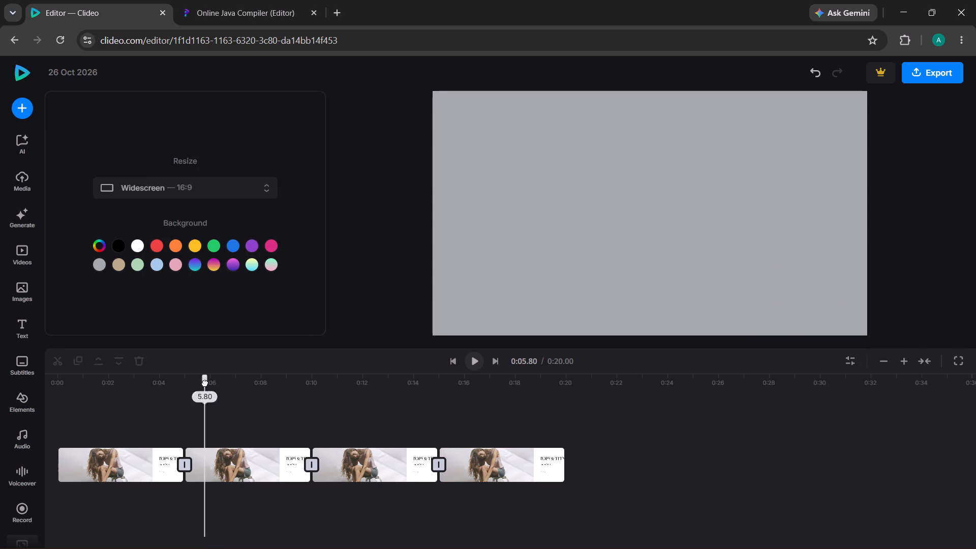
left_click(222, 463)
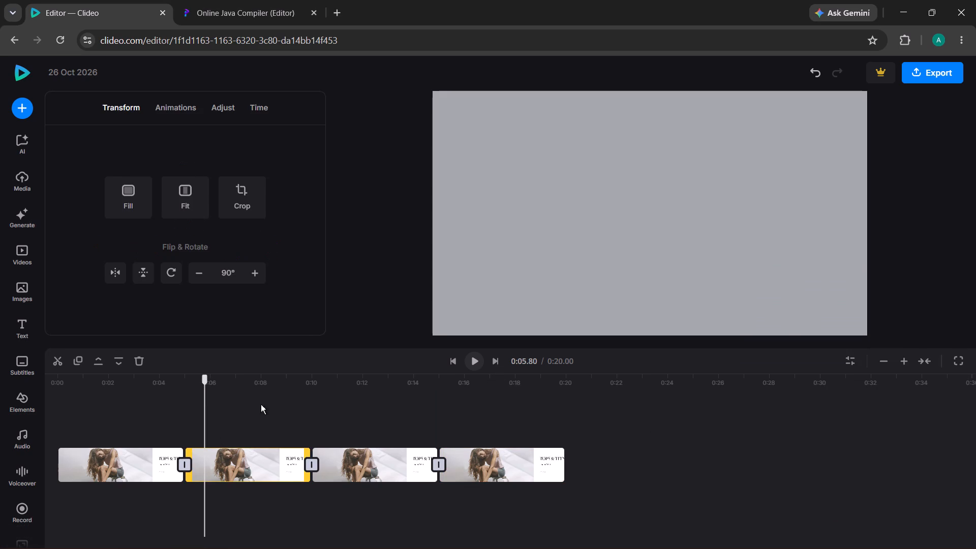
left_click(170, 279)
Scrub the timeline from the first banner clip into the second to check the rotated clip in the preview.
left_click(58, 385)
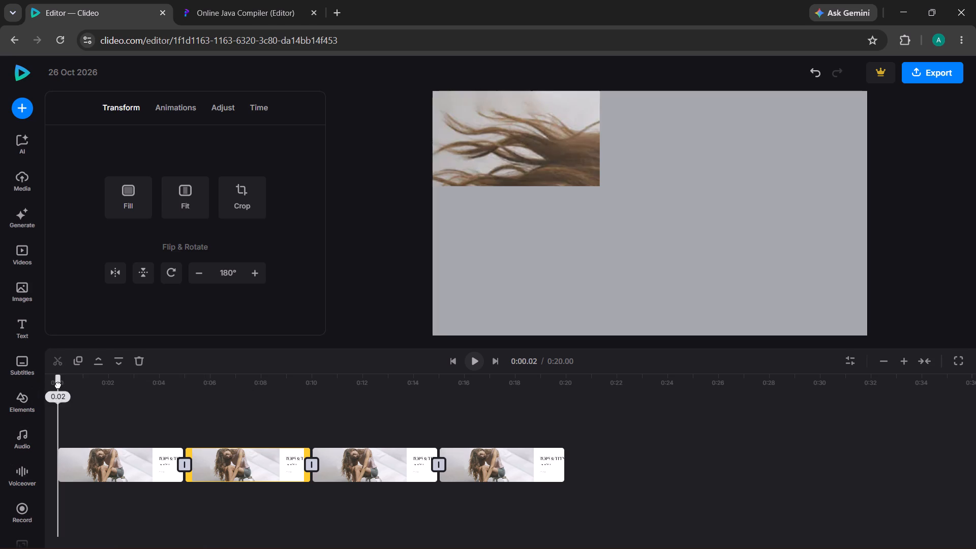
left_click_drag(58, 385, 210, 385)
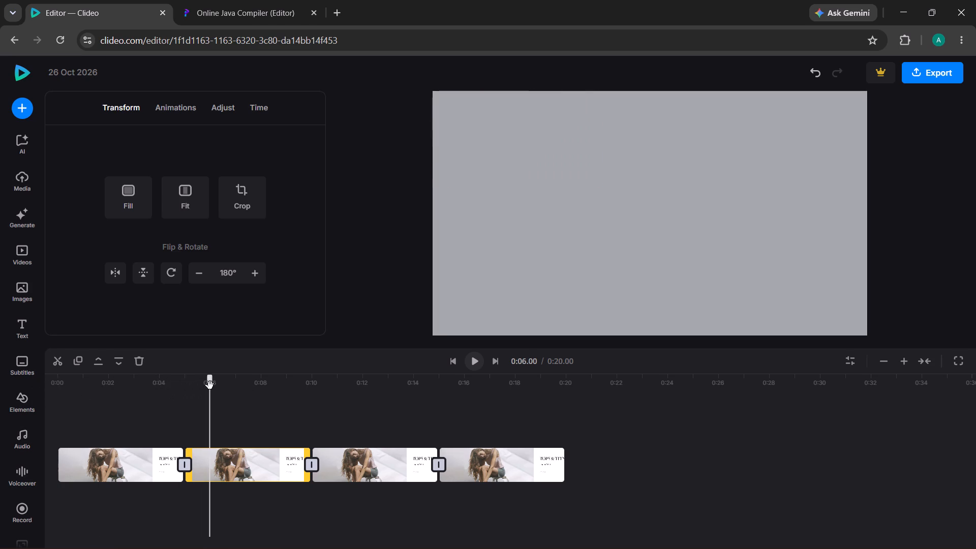
left_click(225, 451)
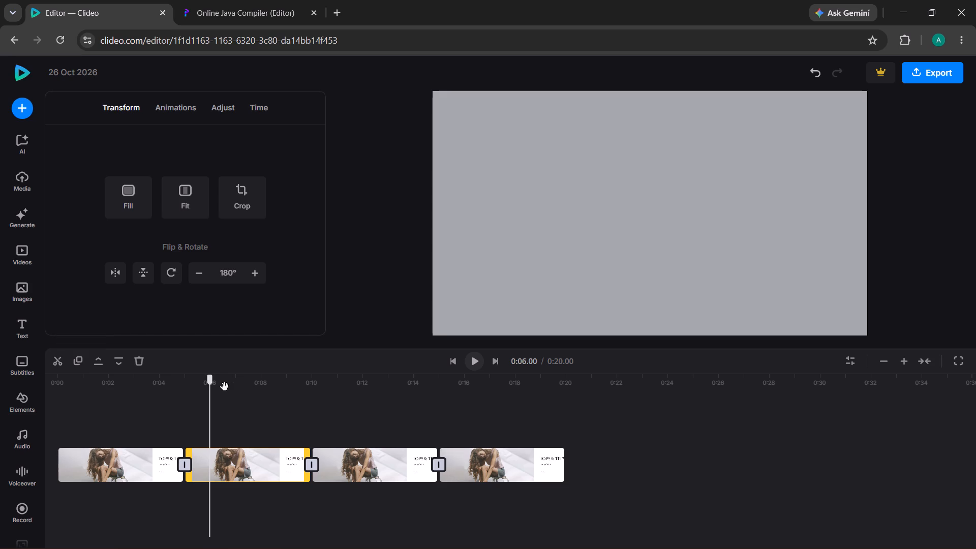
left_click_drag(225, 387, 243, 403)
left_click(243, 403)
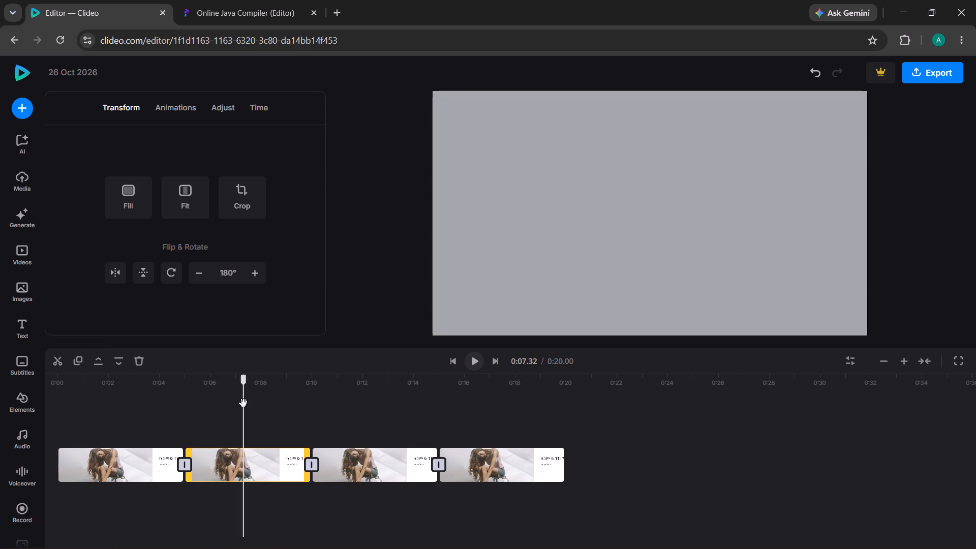
left_click(243, 403)
left_click_drag(239, 404, 240, 405)
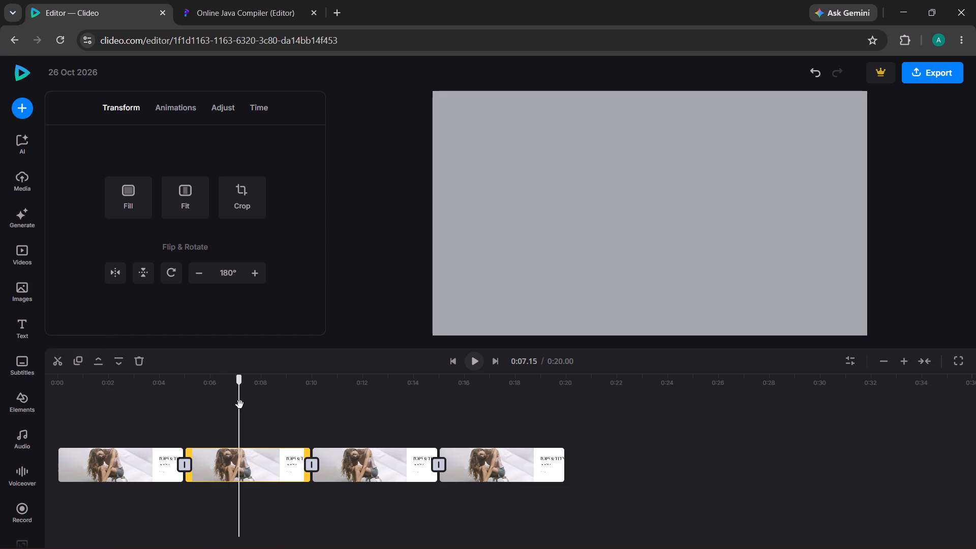
left_click_drag(240, 405, 248, 404)
left_click(248, 404)
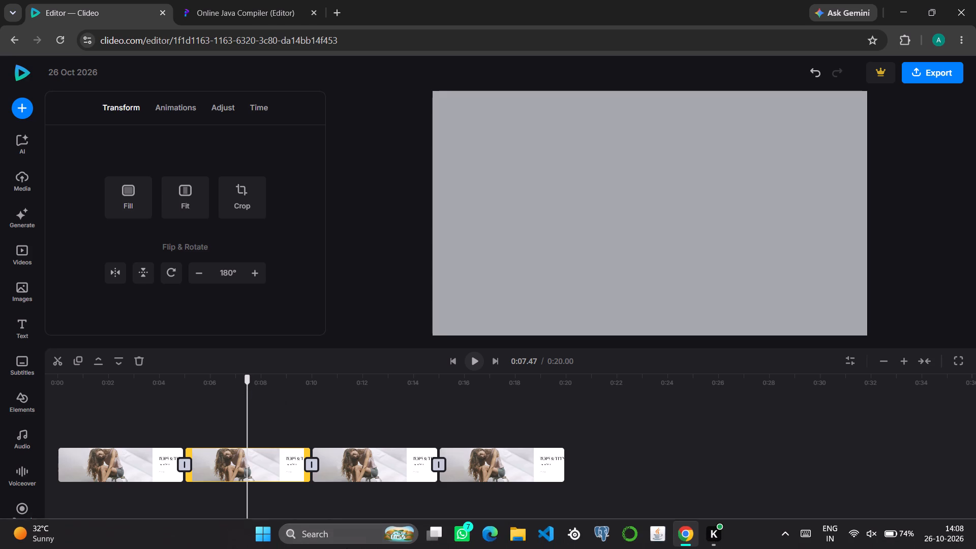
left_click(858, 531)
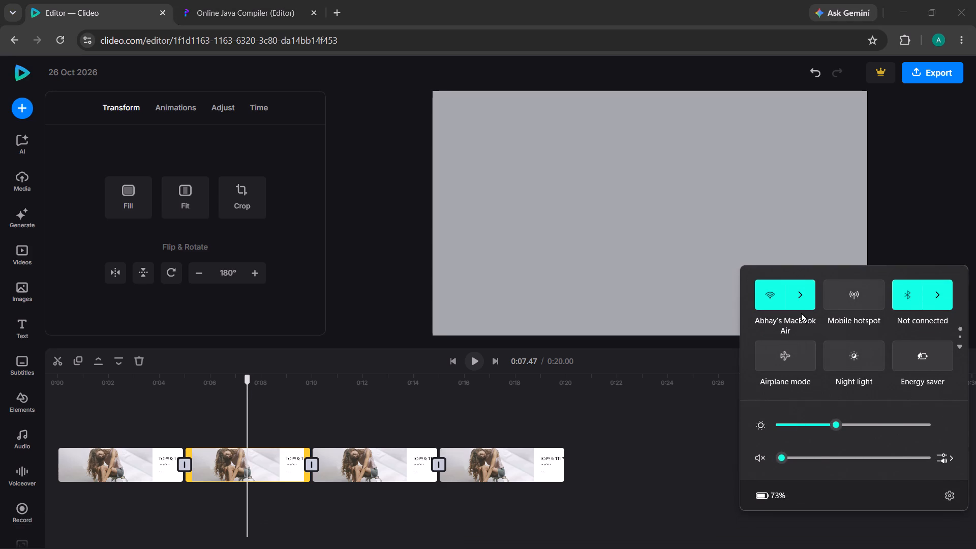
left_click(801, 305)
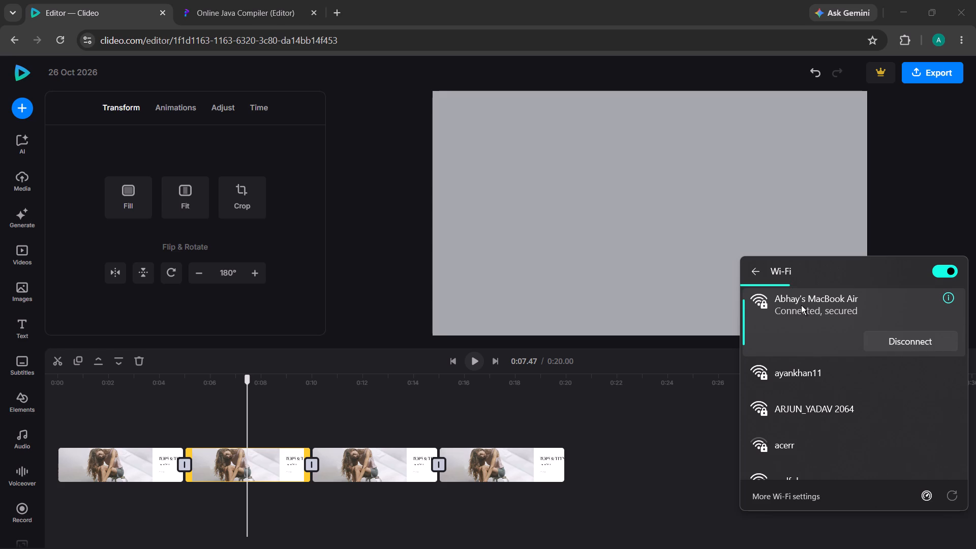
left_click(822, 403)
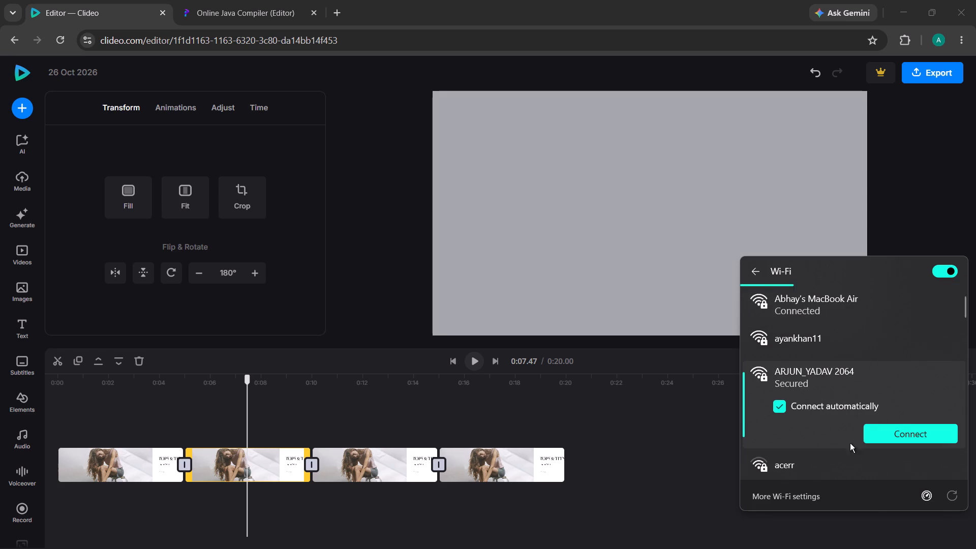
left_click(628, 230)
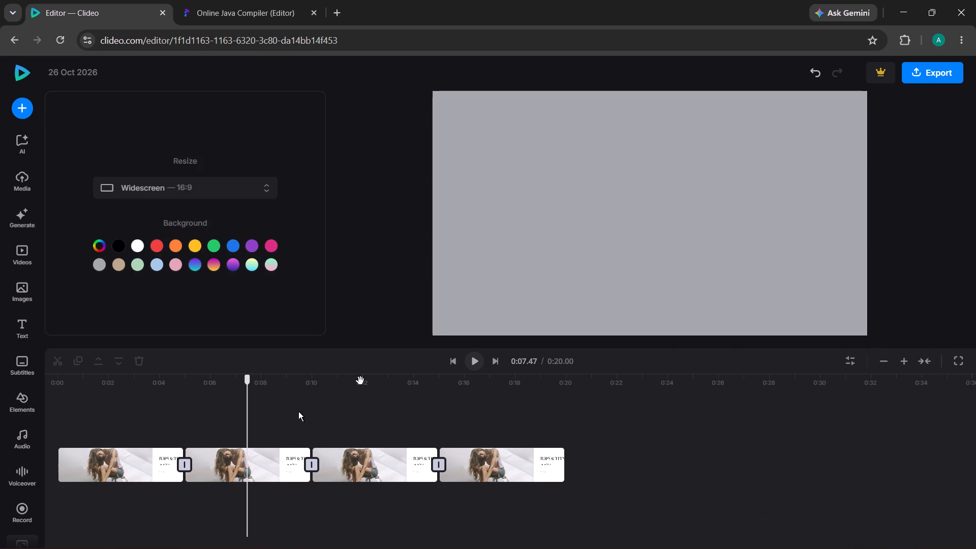
Set the second banner clip's rotation to 145°.
left_click(218, 461)
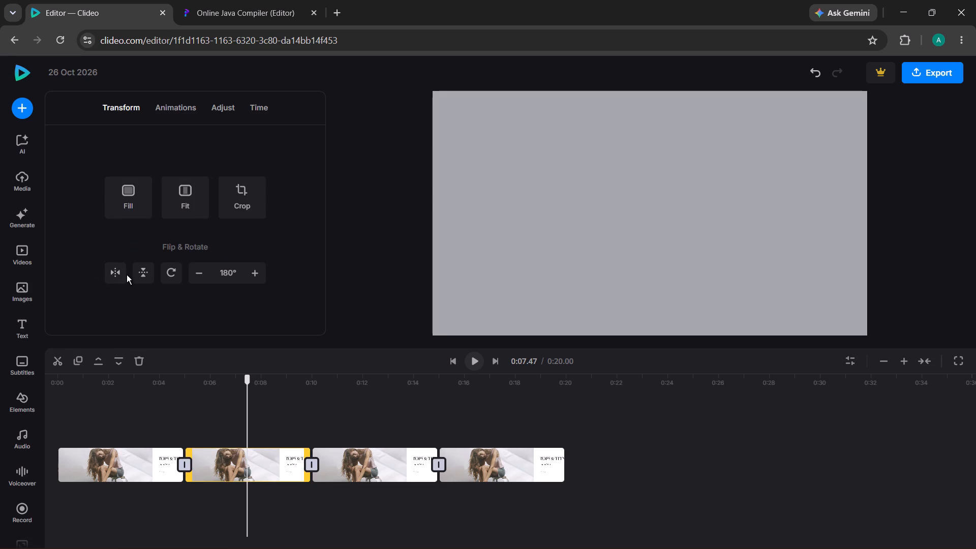
triple_click(201, 281)
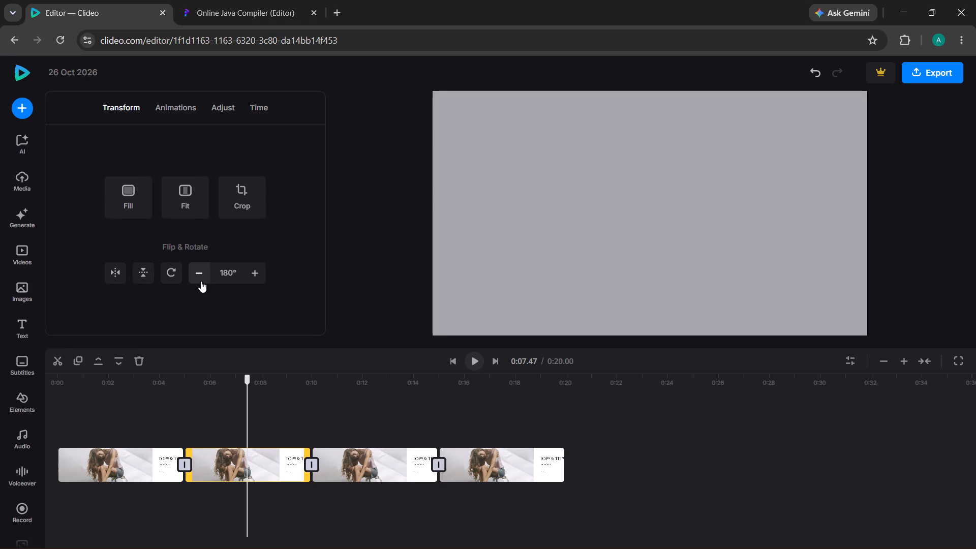
triple_click(201, 281)
left_click(201, 281)
Scrub between the first and second banner clips to compare them in the preview.
double_click(107, 389)
left_click_drag(107, 389, 154, 392)
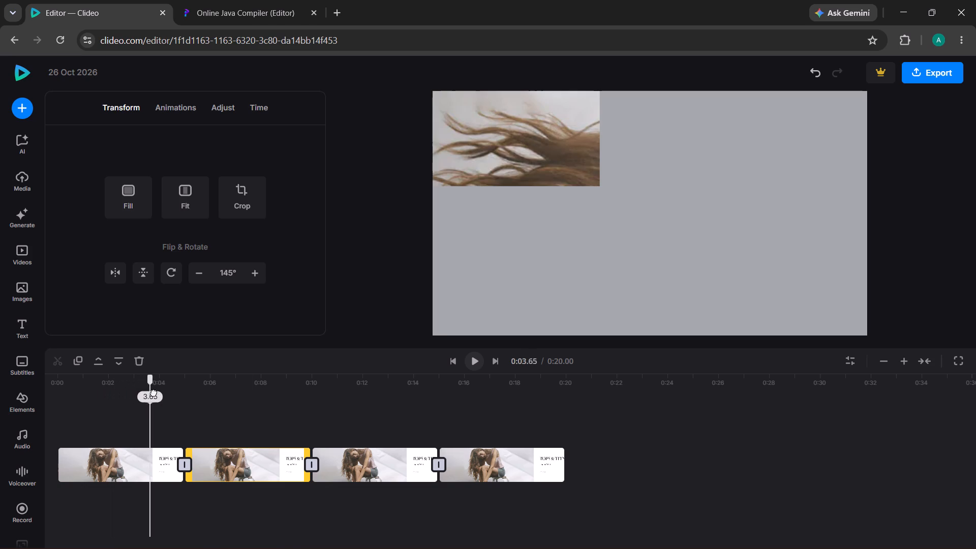
left_click_drag(154, 392, 187, 394)
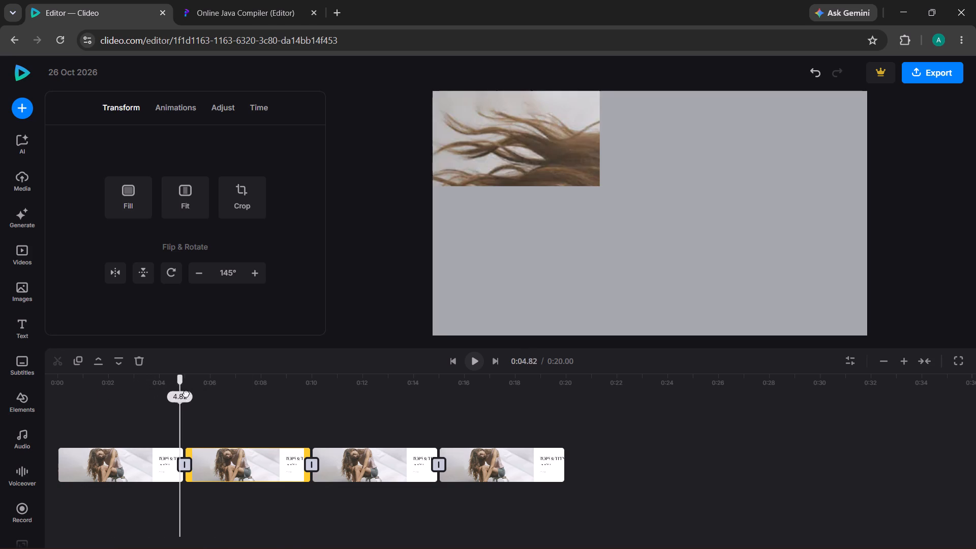
left_click_drag(187, 394, 208, 405)
left_click(551, 154)
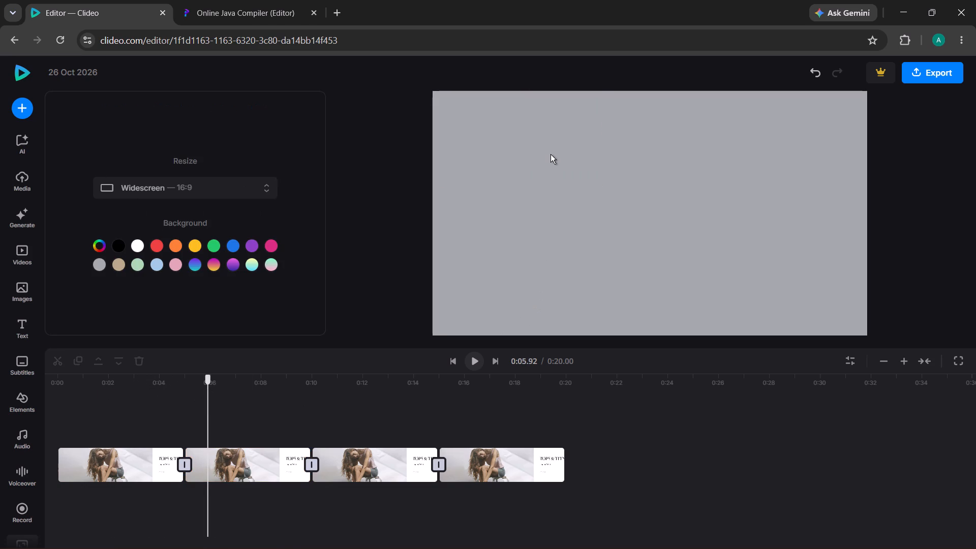
left_click(551, 154)
left_click_drag(217, 385, 130, 384)
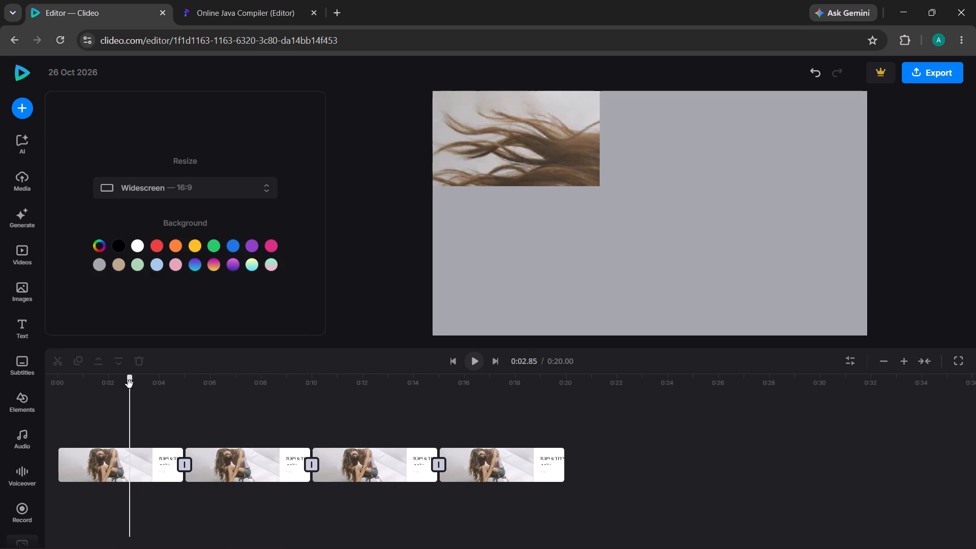
Move the second banner clip onto a separate layer above the other clips.
left_click(219, 462)
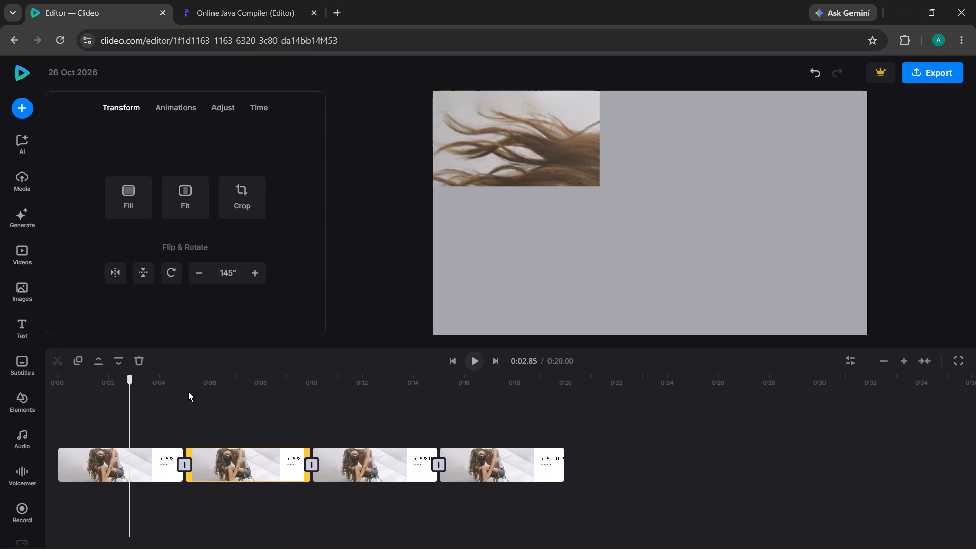
left_click_drag(191, 386, 286, 423)
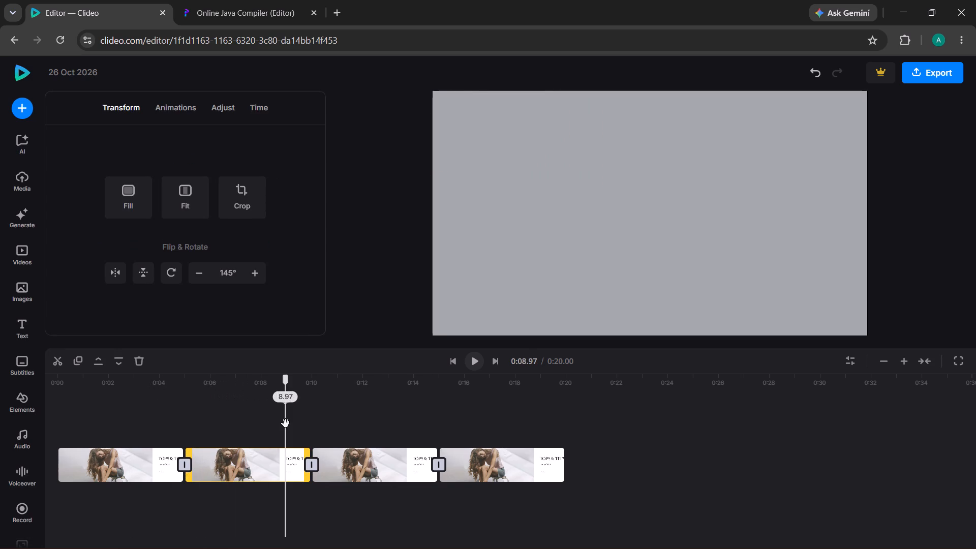
left_click_drag(286, 423, 238, 426)
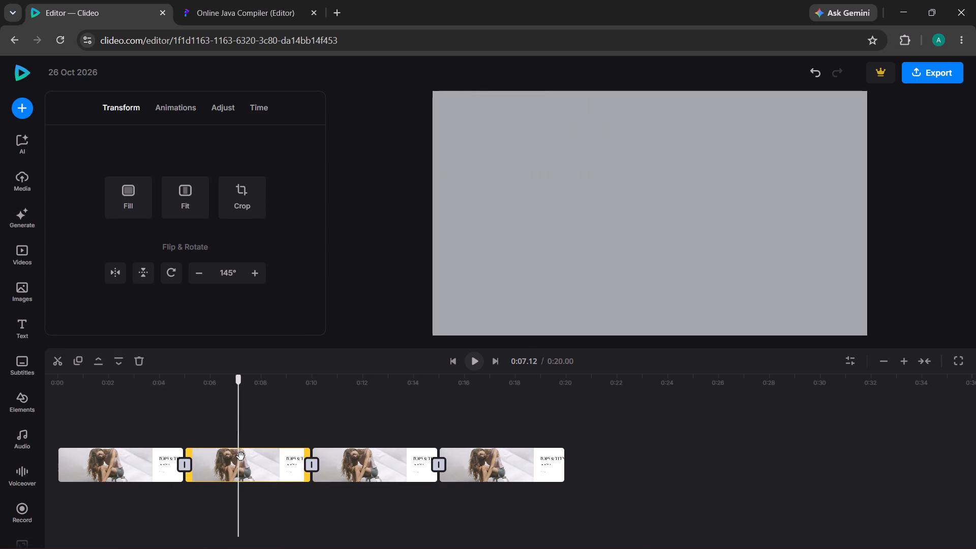
left_click_drag(240, 456, 220, 460)
left_click(220, 460)
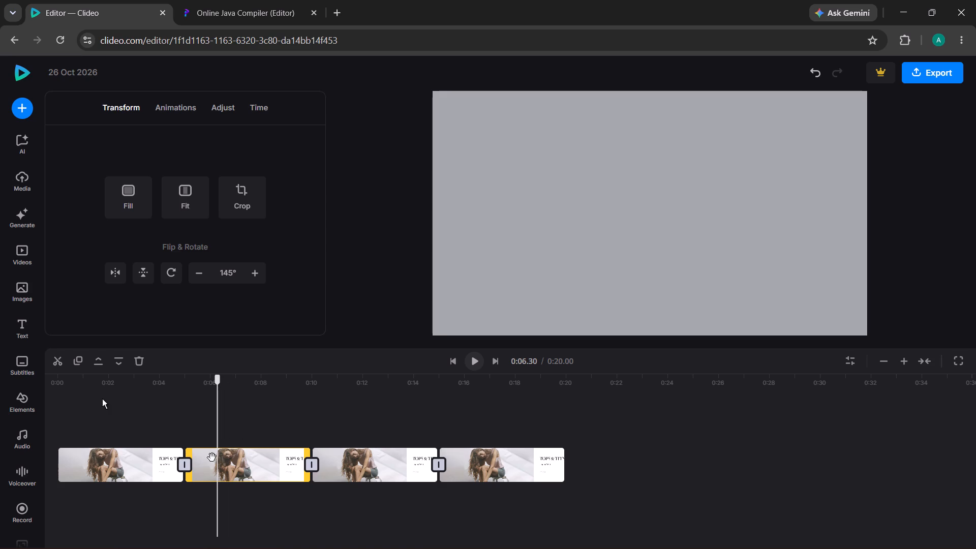
left_click(97, 364)
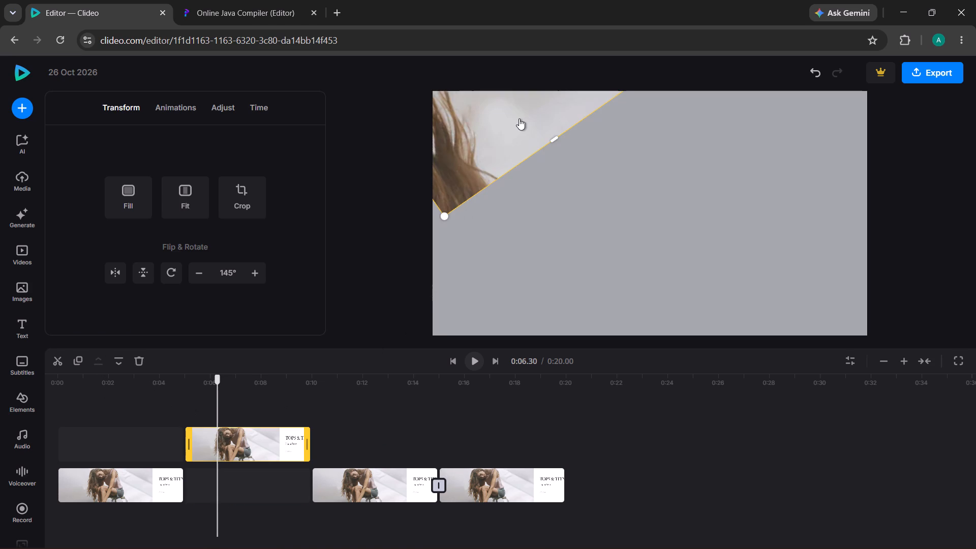
Move the tilted second clip's picture from the upper-left corner toward the canvas centre.
left_click_drag(519, 118, 660, 217)
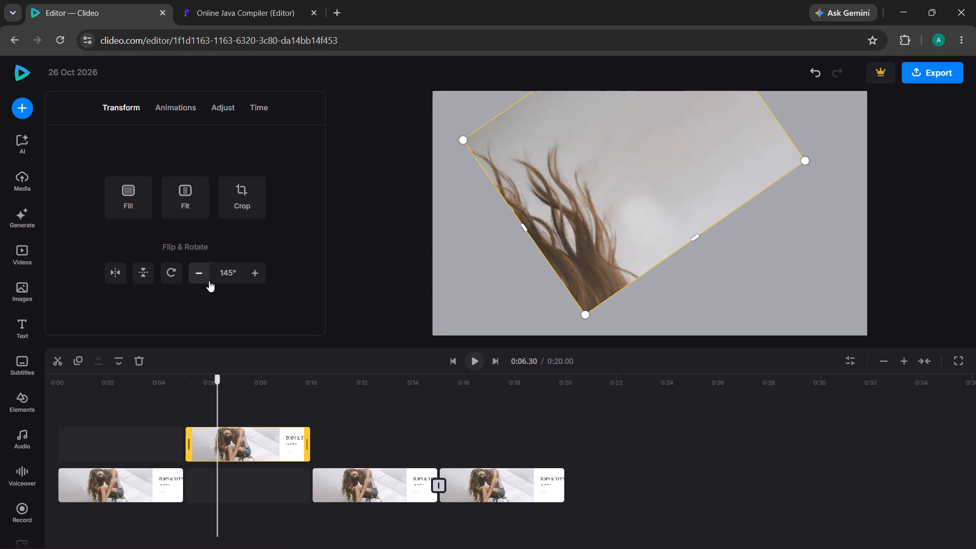
Rotate the upper-layer banner clip to 270°.
left_click(173, 272)
left_click(173, 272)
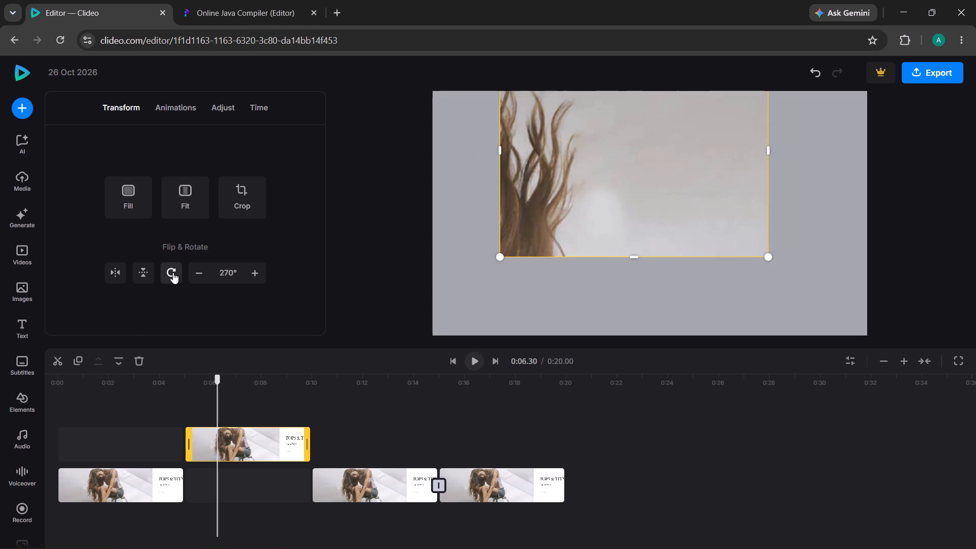
Trim the rotated picture to a narrow strip of hair and move it to the canvas's upper-right corner.
left_click_drag(588, 213, 605, 253)
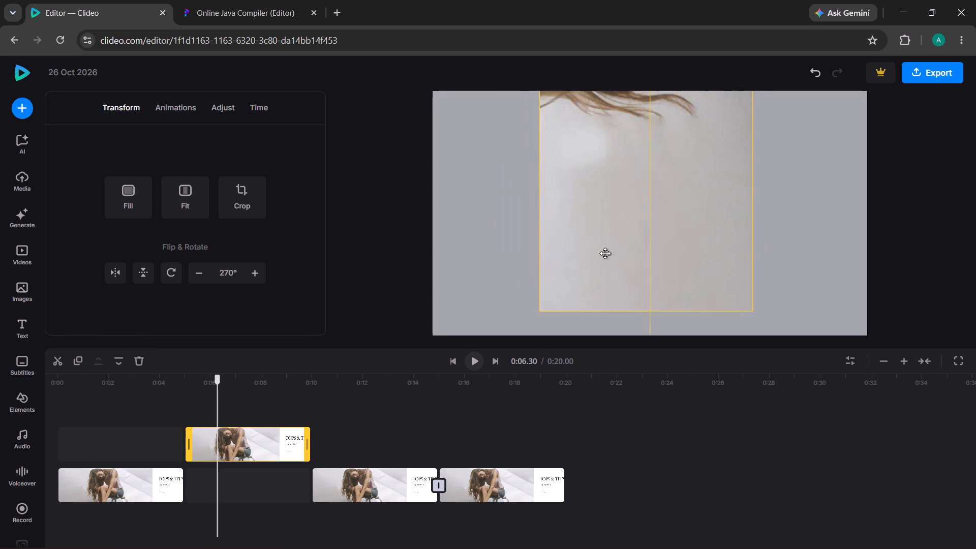
left_click_drag(605, 253, 597, 176)
left_click_drag(641, 246, 626, 117)
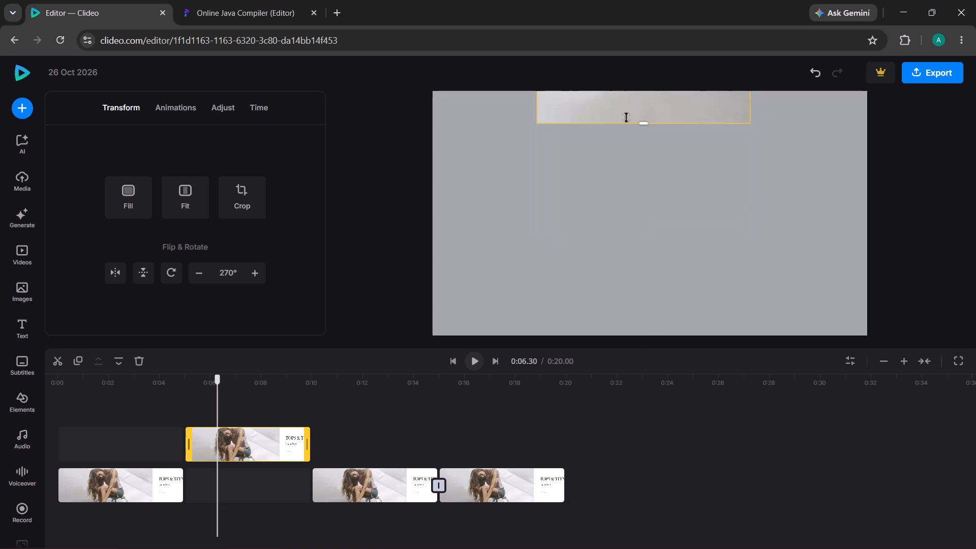
left_click_drag(626, 117, 632, 111)
left_click_drag(632, 95, 676, 217)
left_click_drag(686, 231, 680, 181)
left_click_drag(674, 158, 731, 145)
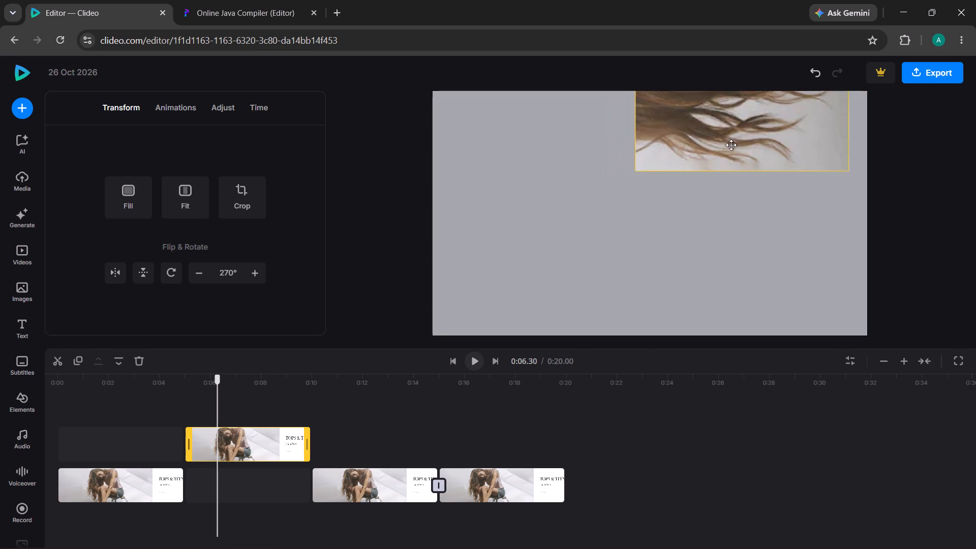
left_click_drag(731, 145, 752, 149)
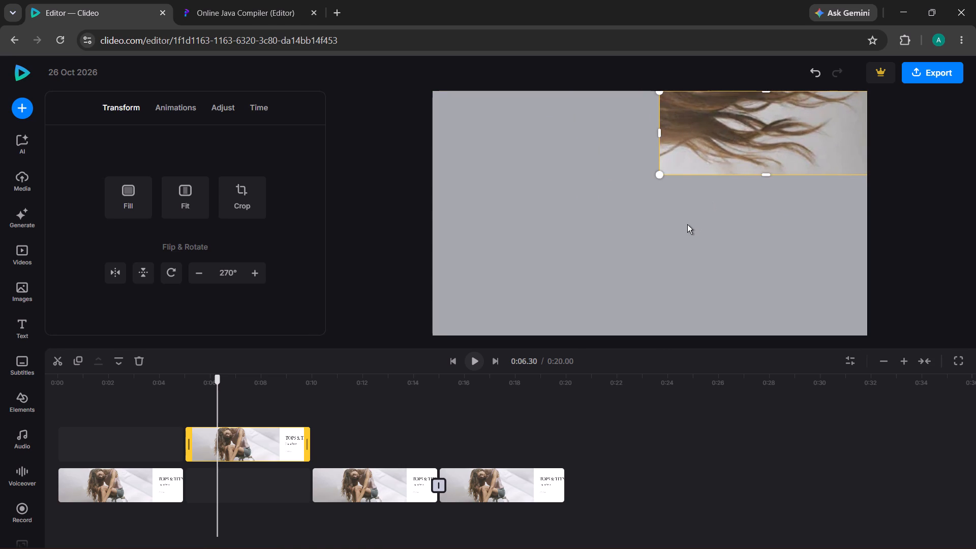
left_click(687, 224)
Move the upper-layer clip to start at 0:00, directly above the first banner clip on the timeline.
left_click(148, 485)
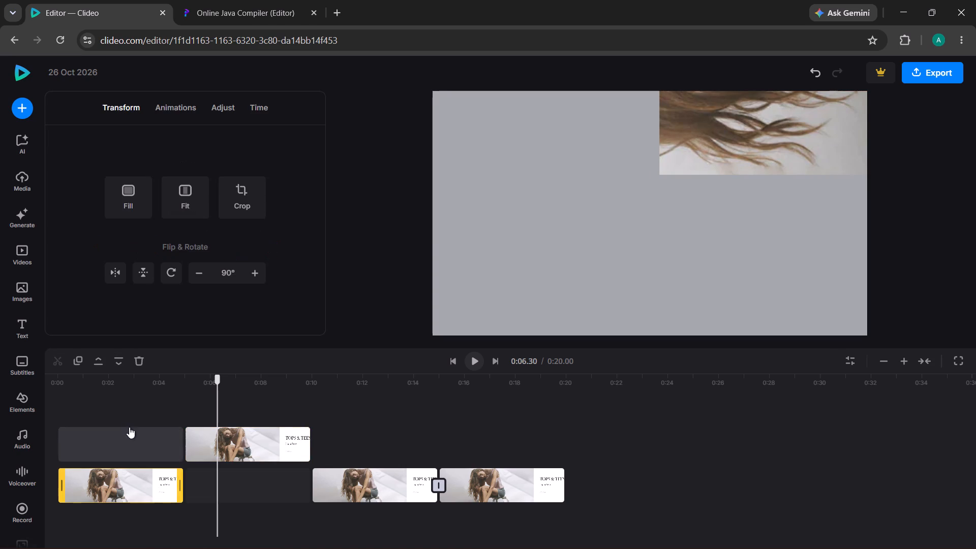
left_click(118, 387)
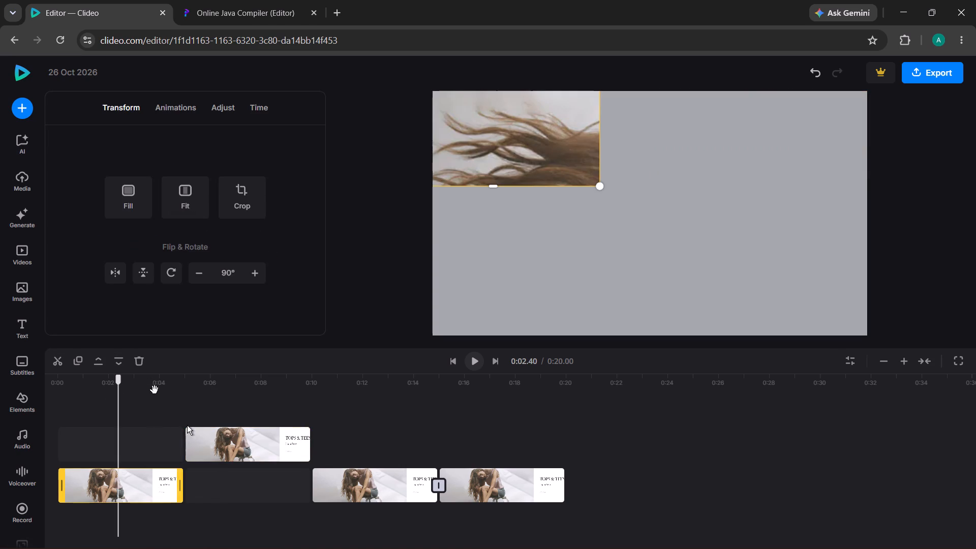
left_click_drag(225, 438, 81, 431)
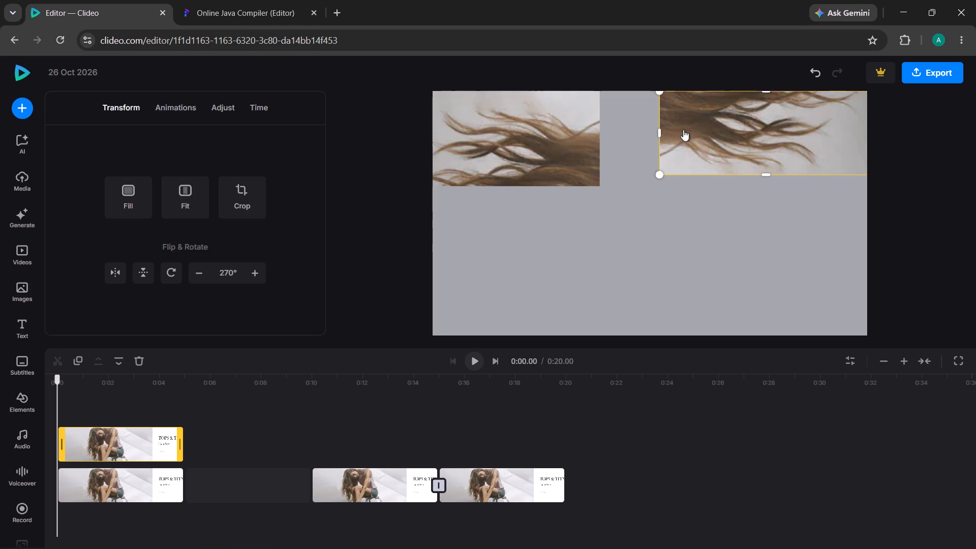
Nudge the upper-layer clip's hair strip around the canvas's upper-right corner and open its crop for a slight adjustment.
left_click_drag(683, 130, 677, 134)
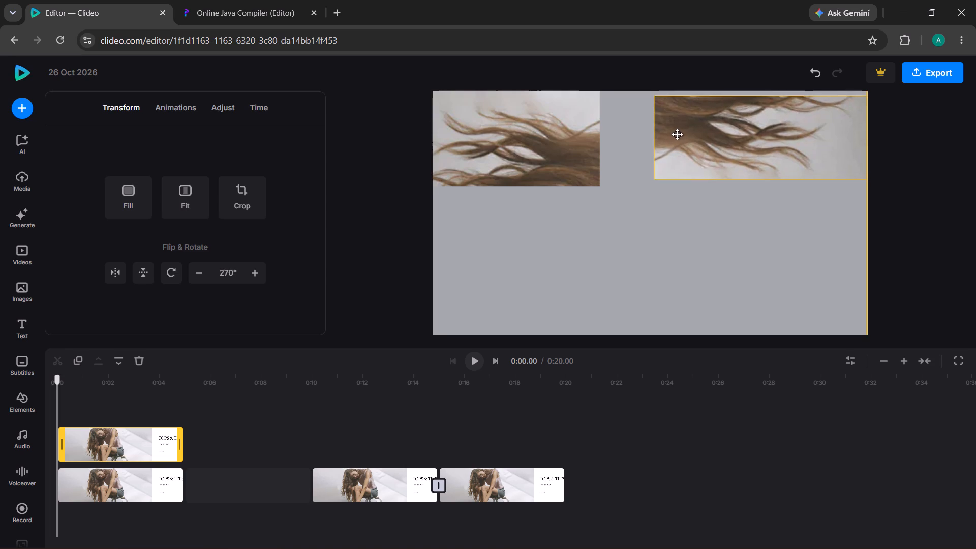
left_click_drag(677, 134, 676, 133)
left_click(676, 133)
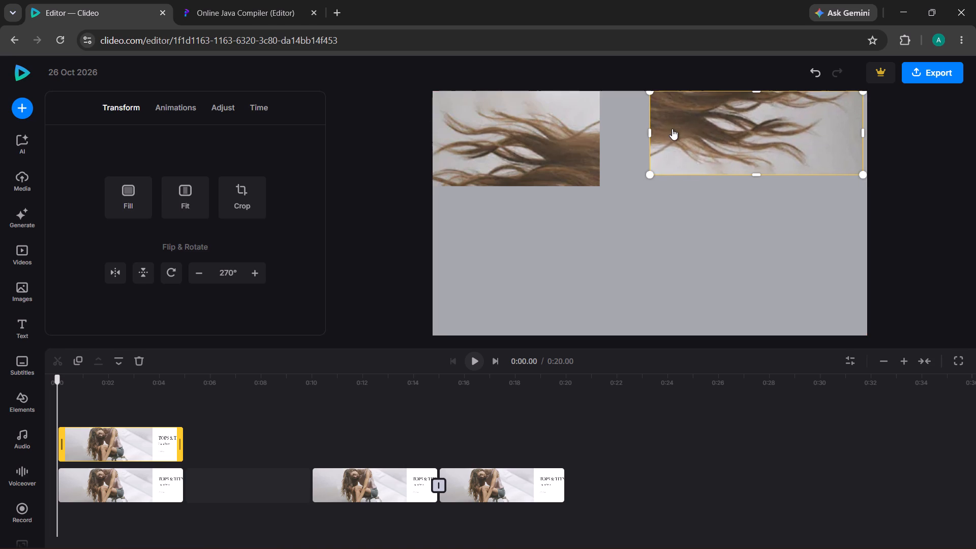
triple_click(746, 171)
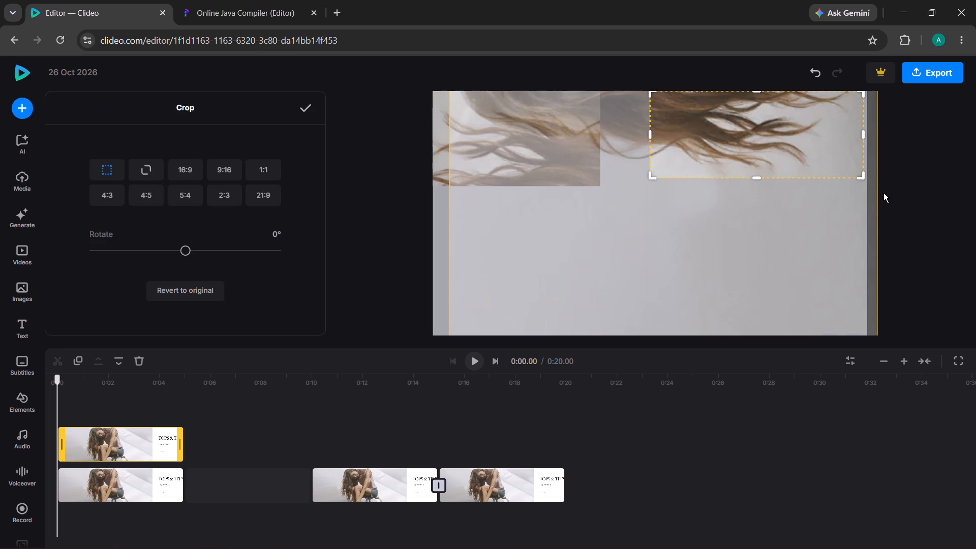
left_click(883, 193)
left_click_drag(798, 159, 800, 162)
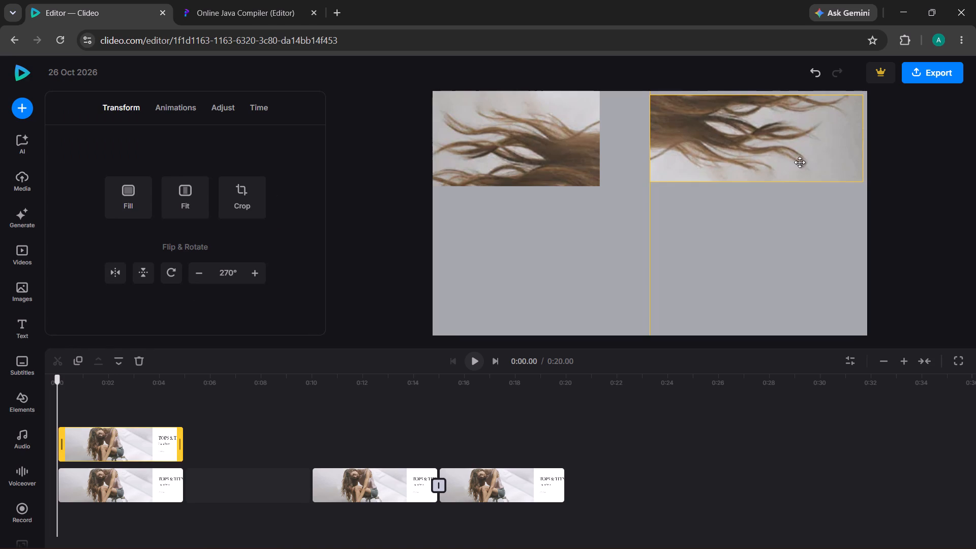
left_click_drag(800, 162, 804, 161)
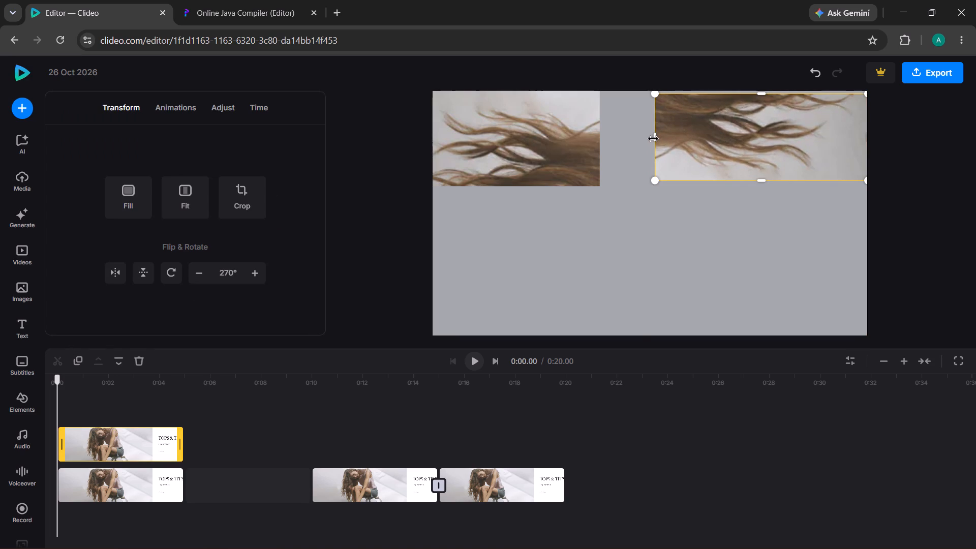
Move the hair strip directly below the first clip's picture and trim its right edge slightly.
left_click_drag(713, 141, 612, 221)
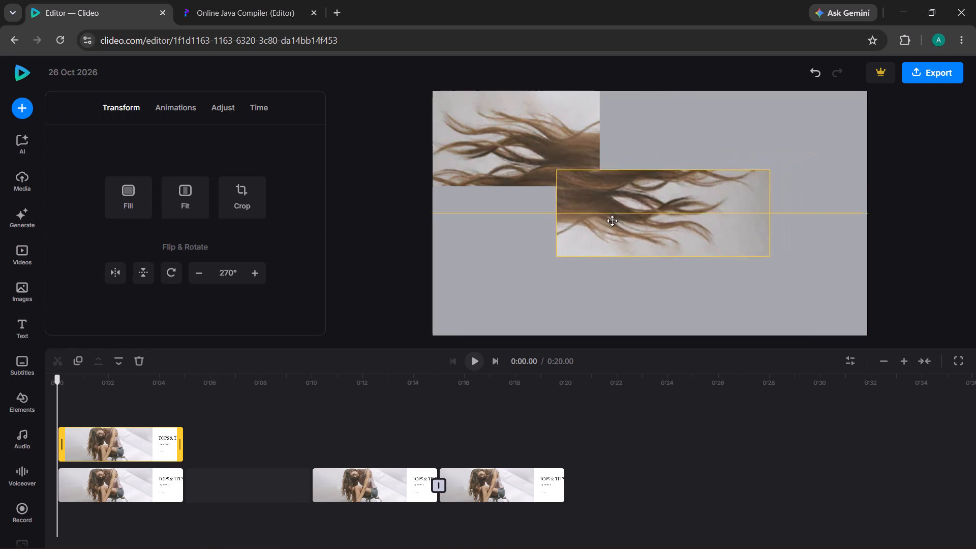
left_click_drag(612, 221, 500, 234)
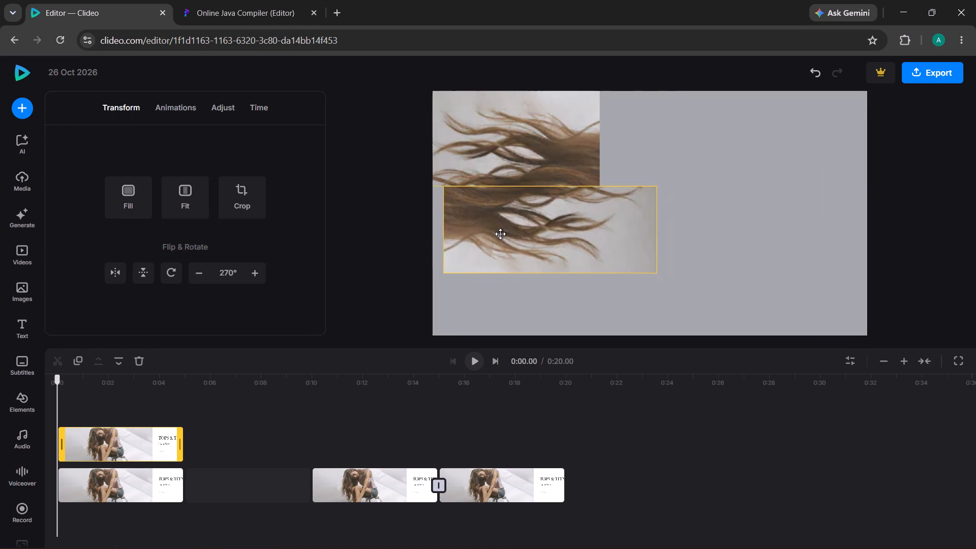
left_click_drag(500, 234, 485, 234)
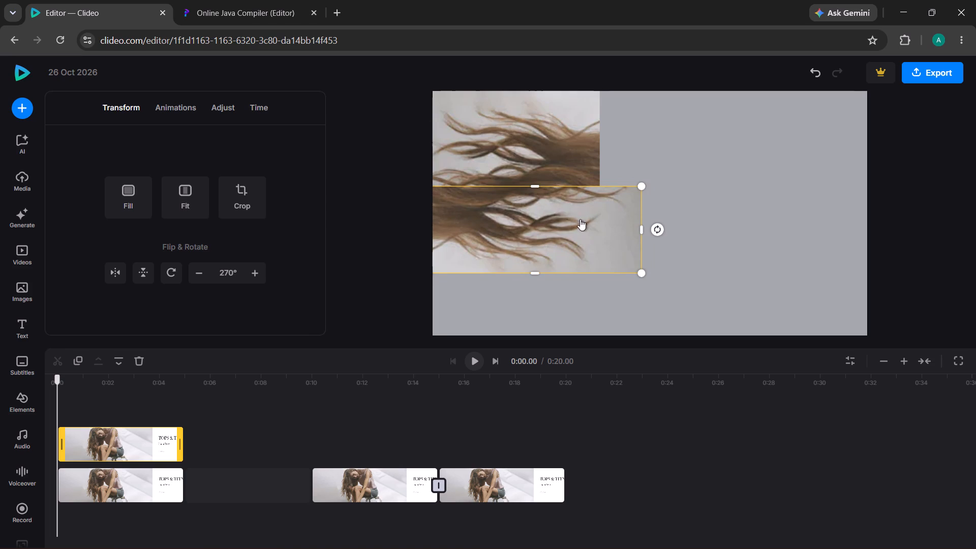
left_click_drag(637, 224, 633, 223)
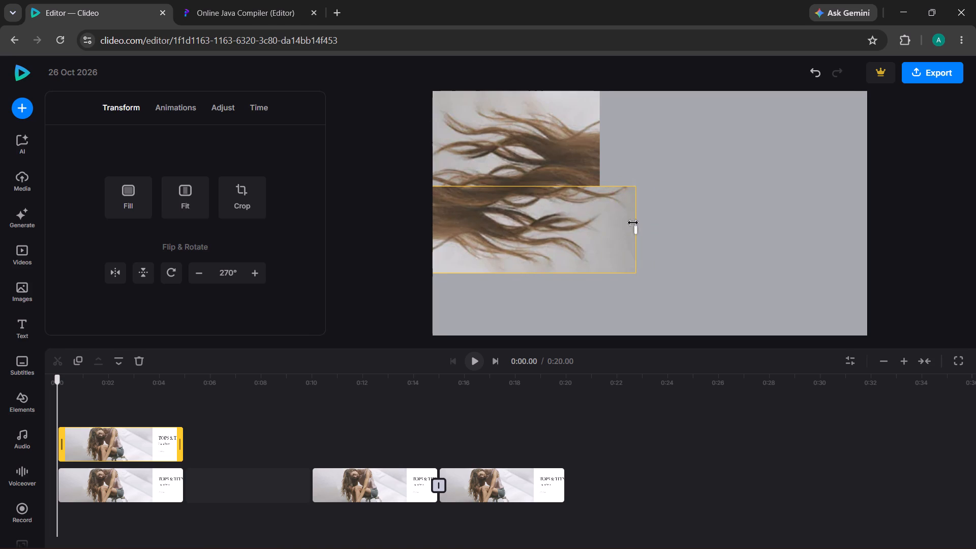
left_click_drag(633, 223, 627, 222)
left_click(592, 231)
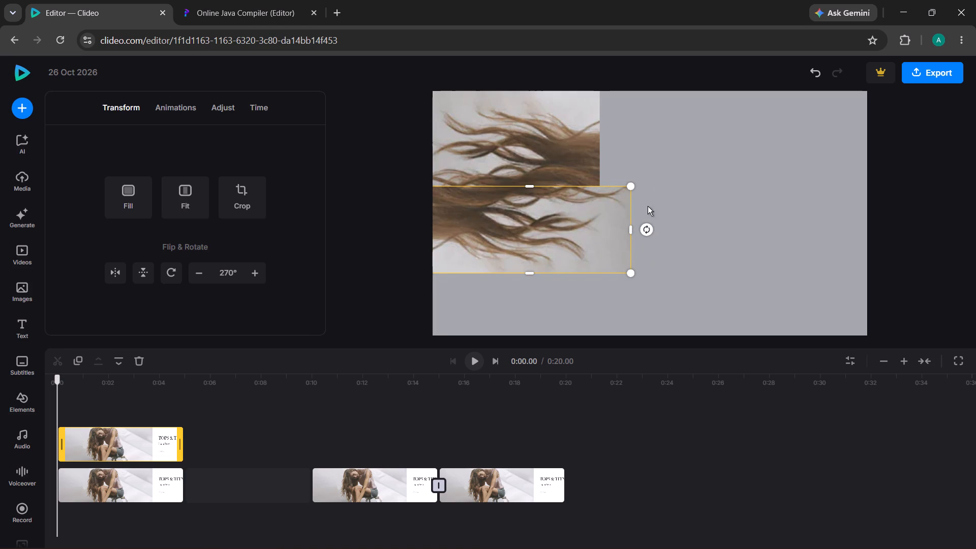
Place the hair strip against the right edge of the first clip's picture, with their lower edges aligned.
left_click_drag(612, 209, 772, 172)
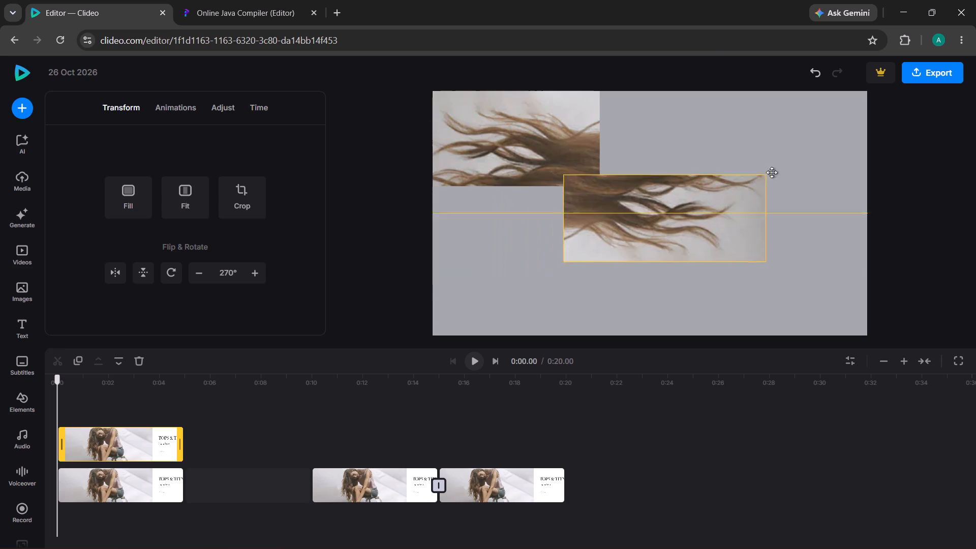
left_click_drag(772, 172, 782, 120)
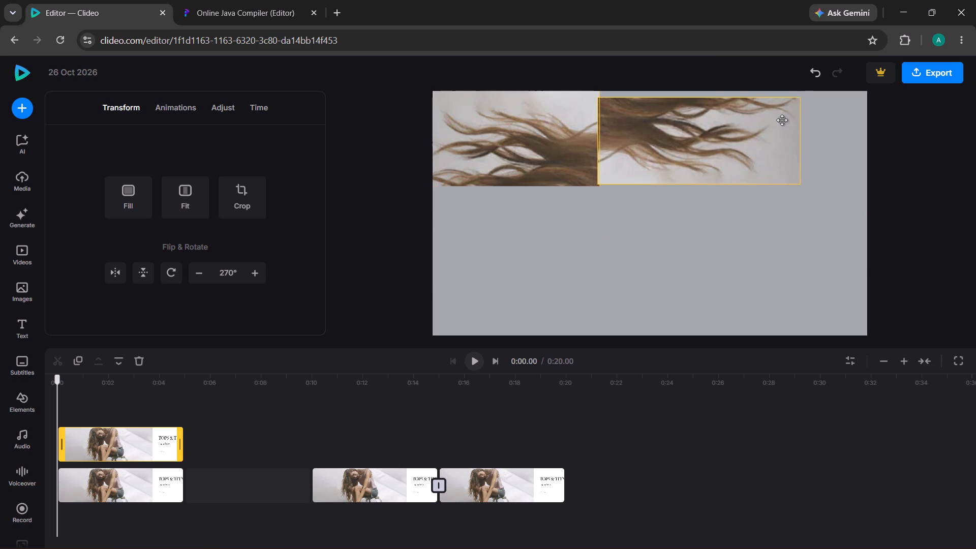
left_click_drag(782, 120, 781, 111)
left_click_drag(781, 111, 781, 116)
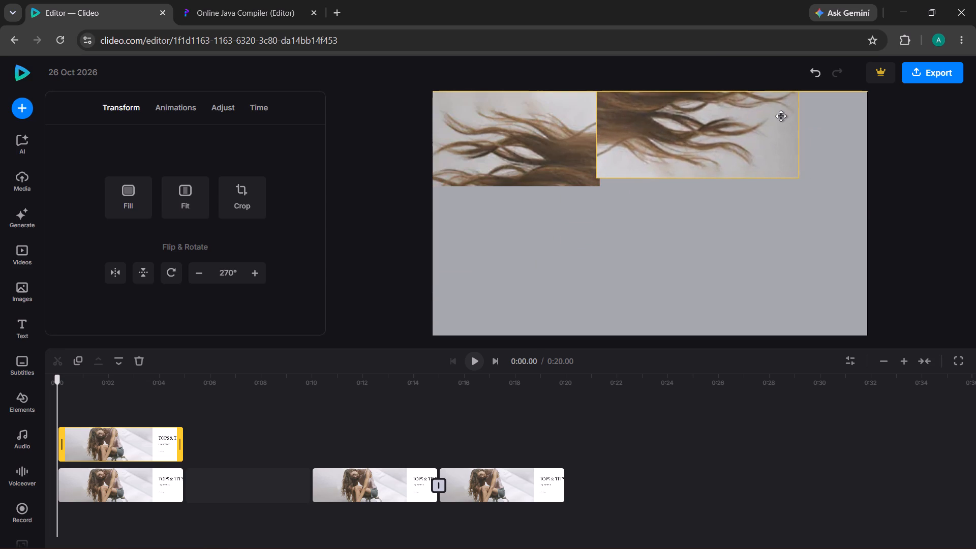
left_click_drag(781, 116, 784, 124)
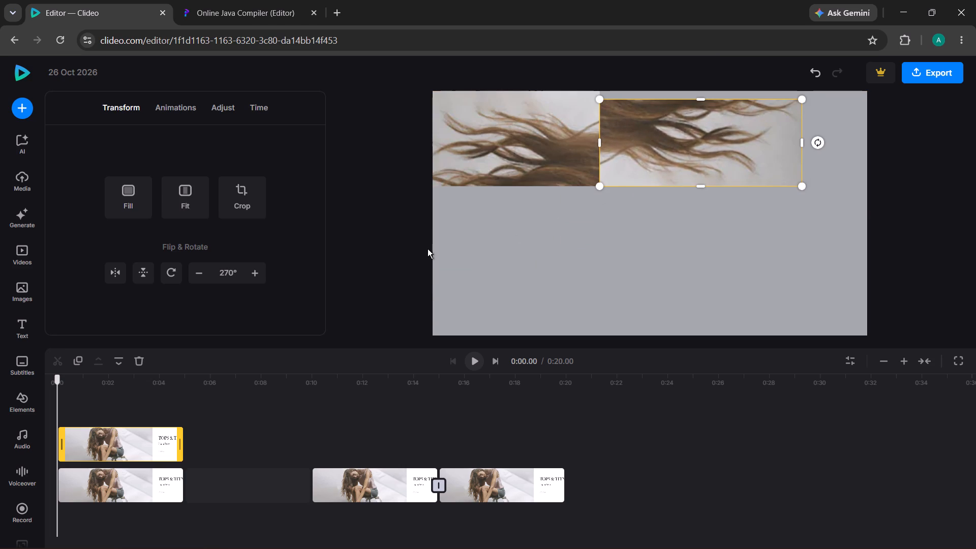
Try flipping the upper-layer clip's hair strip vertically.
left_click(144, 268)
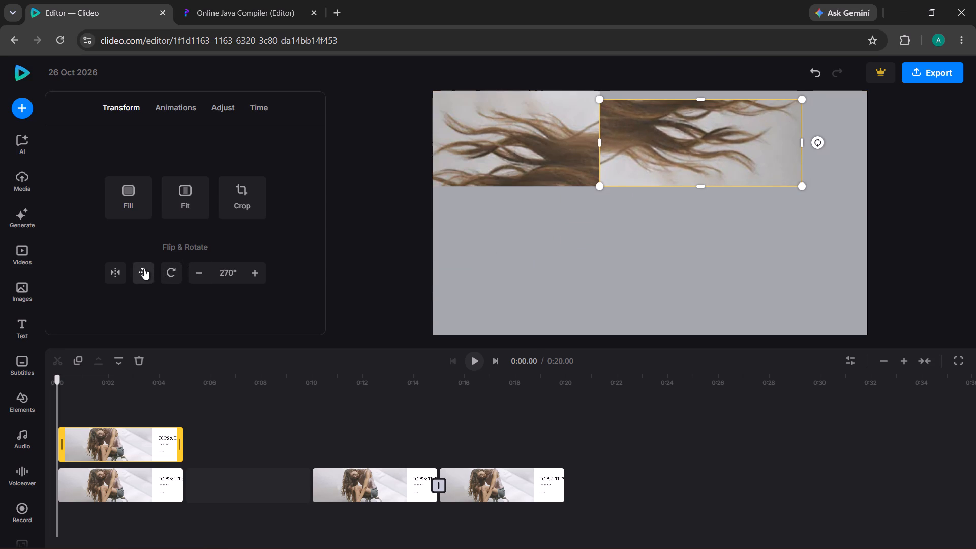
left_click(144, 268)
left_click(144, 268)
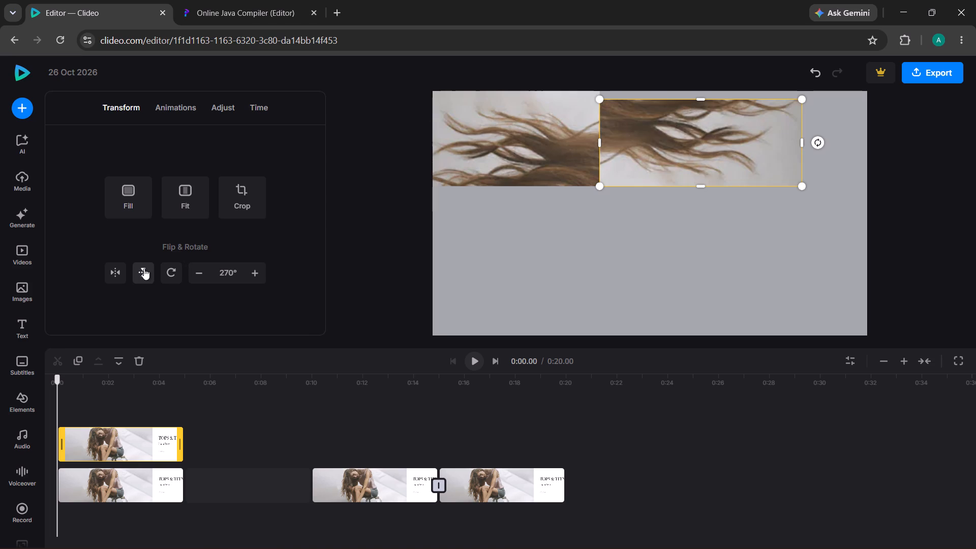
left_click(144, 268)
Lower the hair strip along the first picture's right edge so the strands of both pictures meet.
left_click_drag(663, 164, 667, 196)
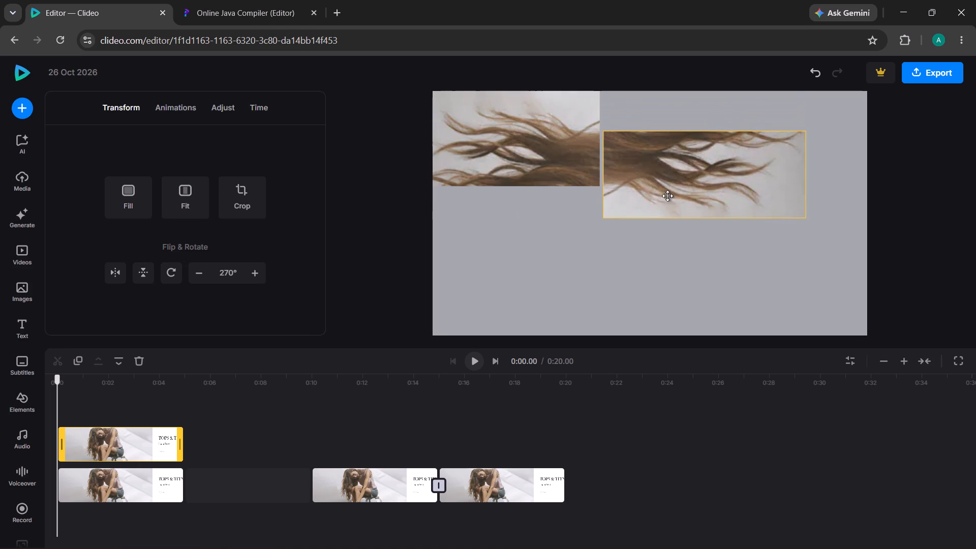
left_click_drag(667, 196, 663, 196)
Examine the cropped-out parts of the upper-layer clip's picture around its crop frame.
double_click(663, 196)
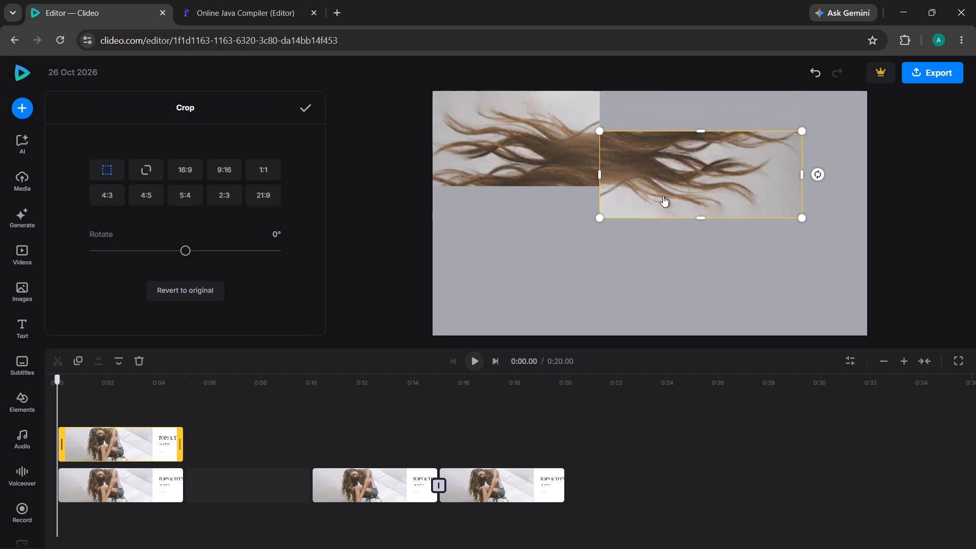
left_click(663, 196)
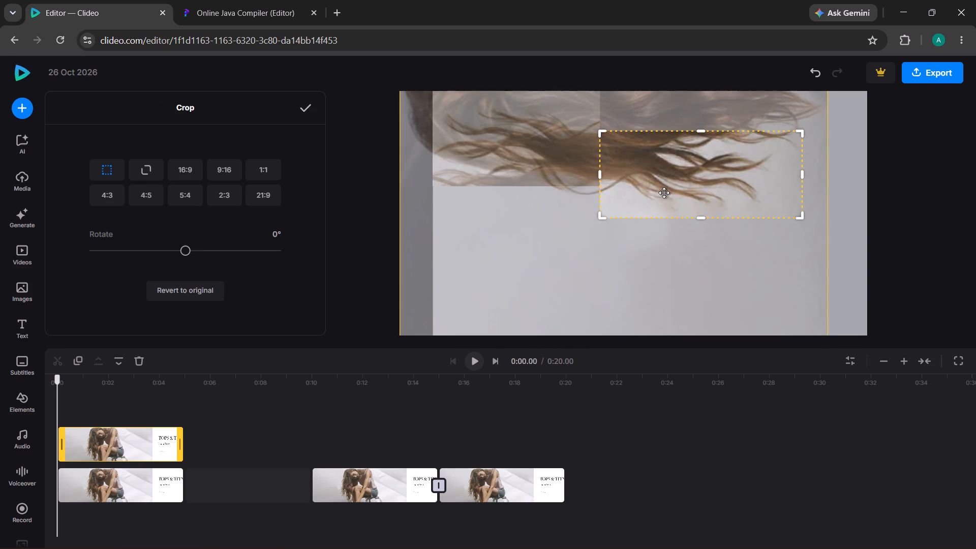
left_click(663, 196)
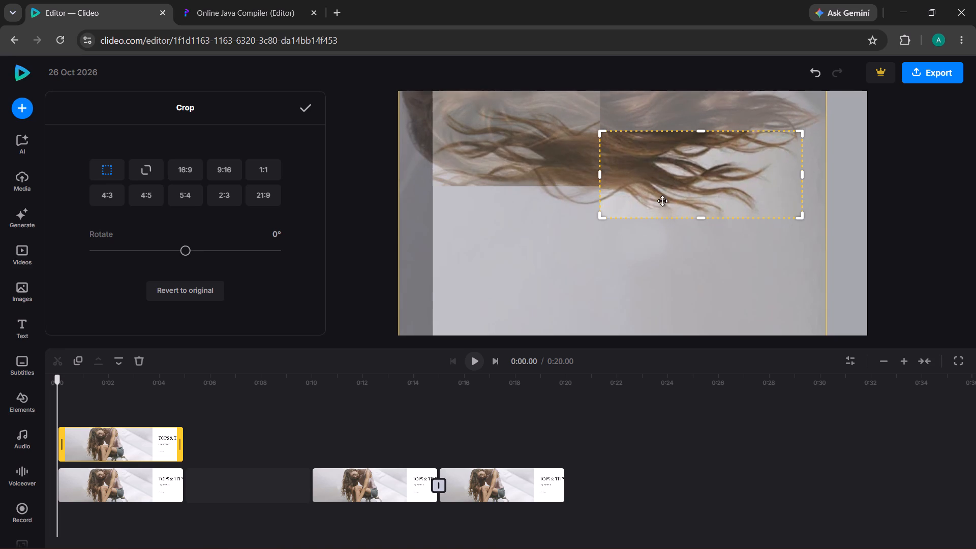
left_click(635, 245)
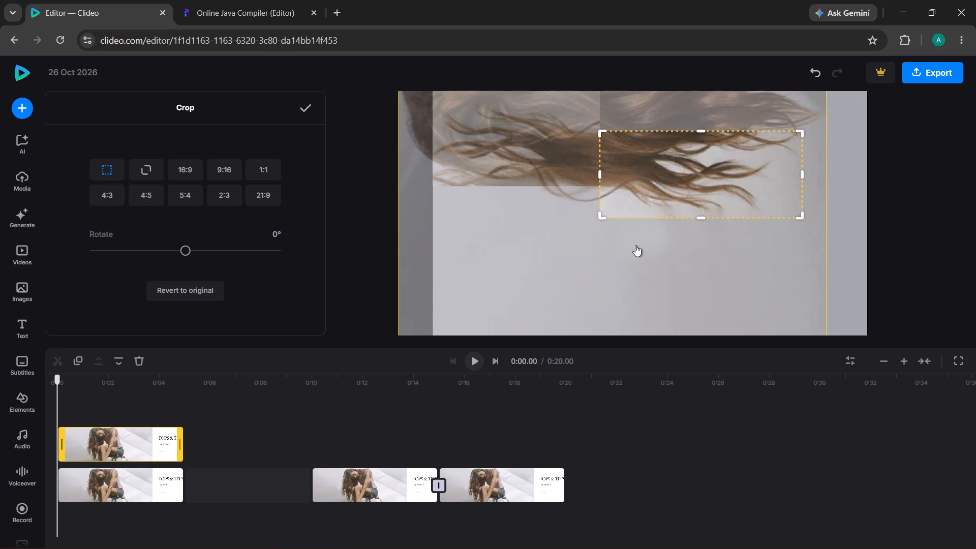
left_click(859, 193)
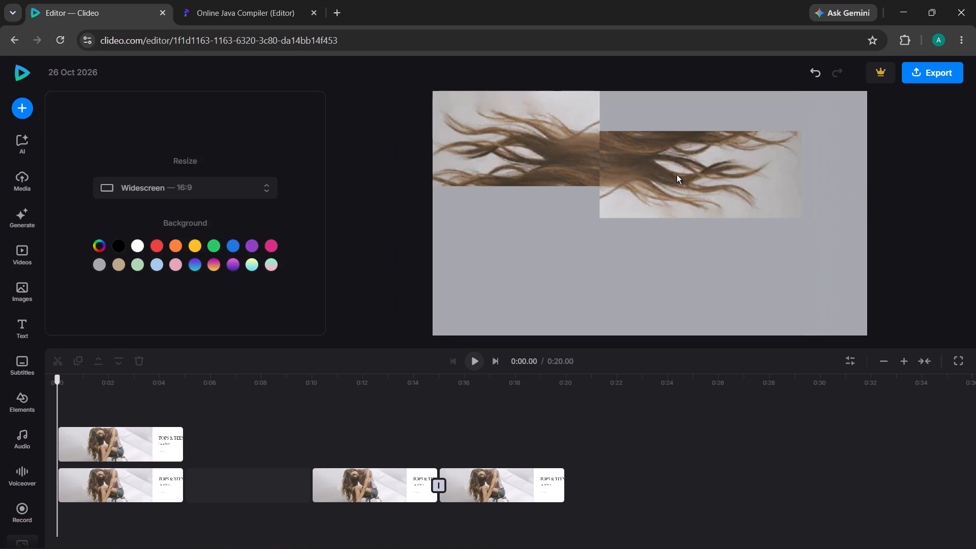
double_click(671, 171)
left_click(671, 171)
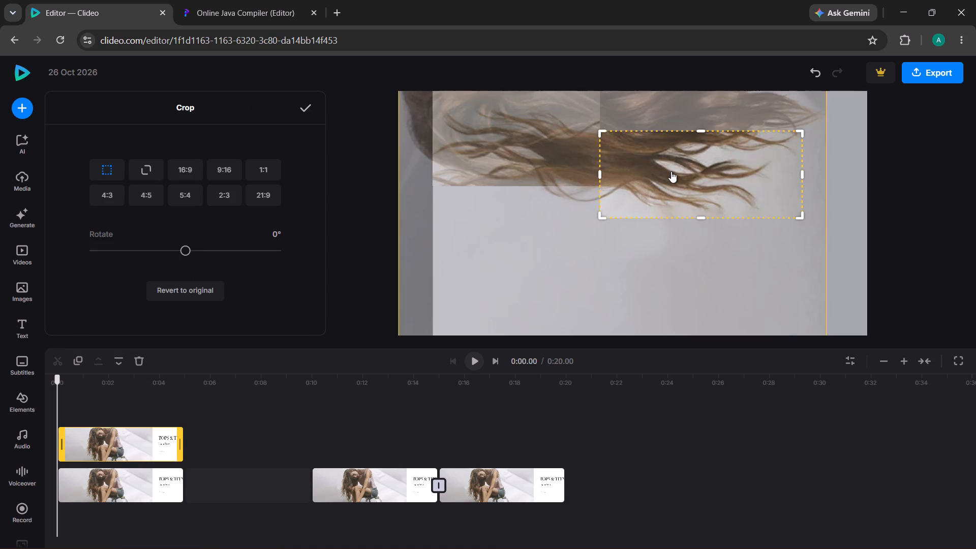
left_click(866, 241)
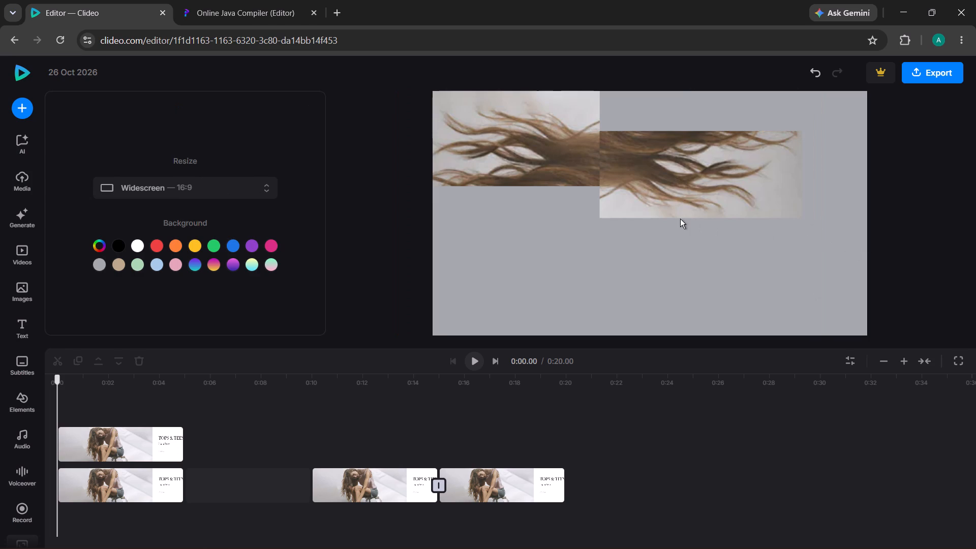
Trim the hair strip's lower edge level with the first picture and extend its upper edge to the canvas top.
left_click(679, 201)
left_click_drag(700, 215, 705, 181)
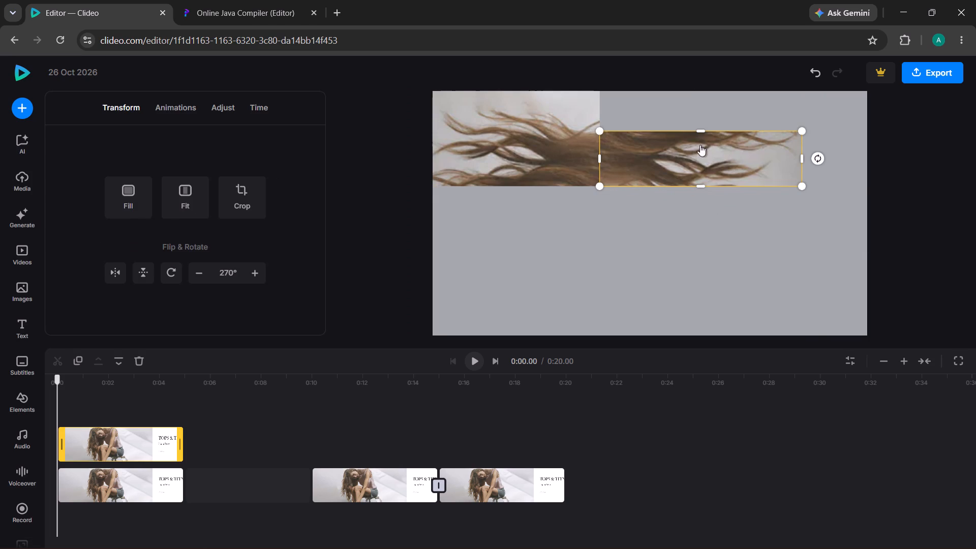
left_click_drag(696, 129, 685, 63)
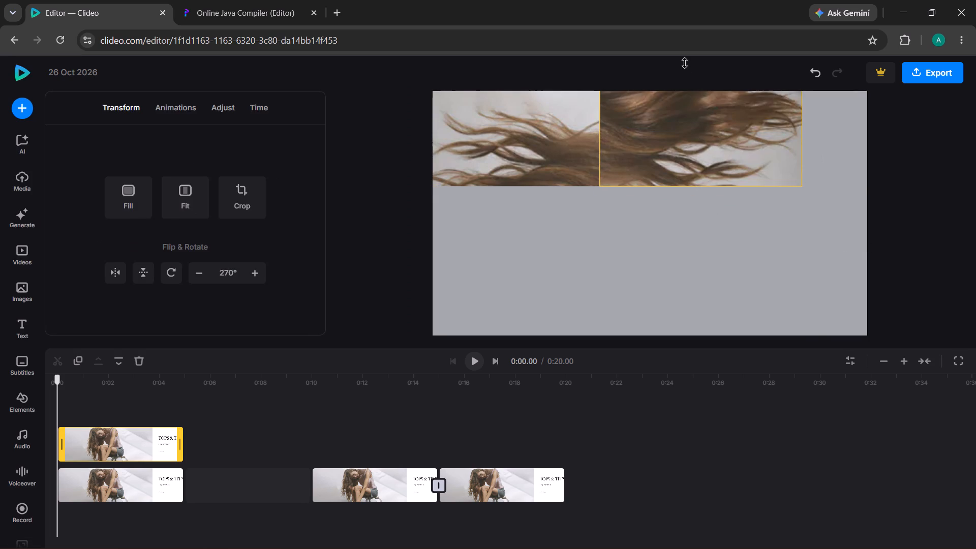
Trim the hair strip's upper edge down to the height where its strands meet those of the first picture.
left_click_drag(685, 63, 680, 123)
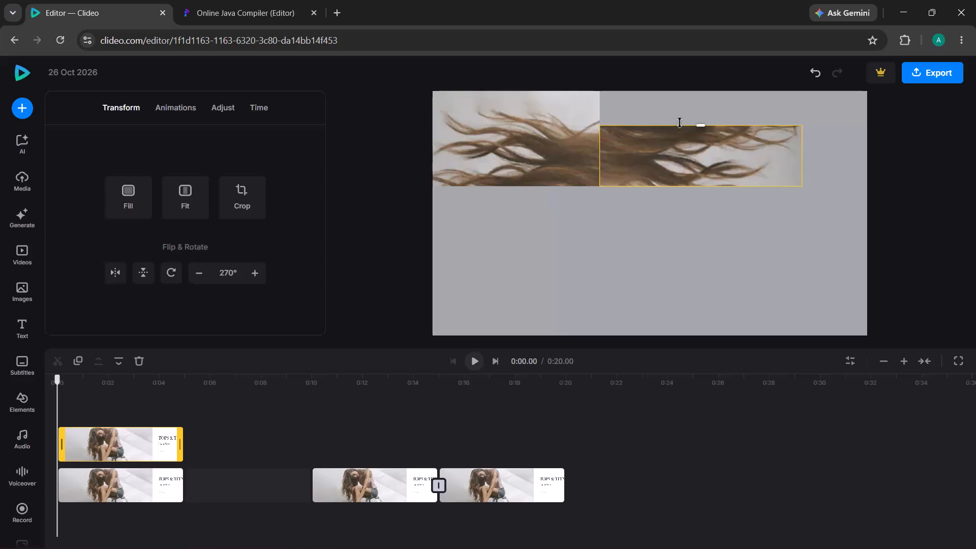
left_click_drag(680, 123, 679, 118)
left_click(666, 229)
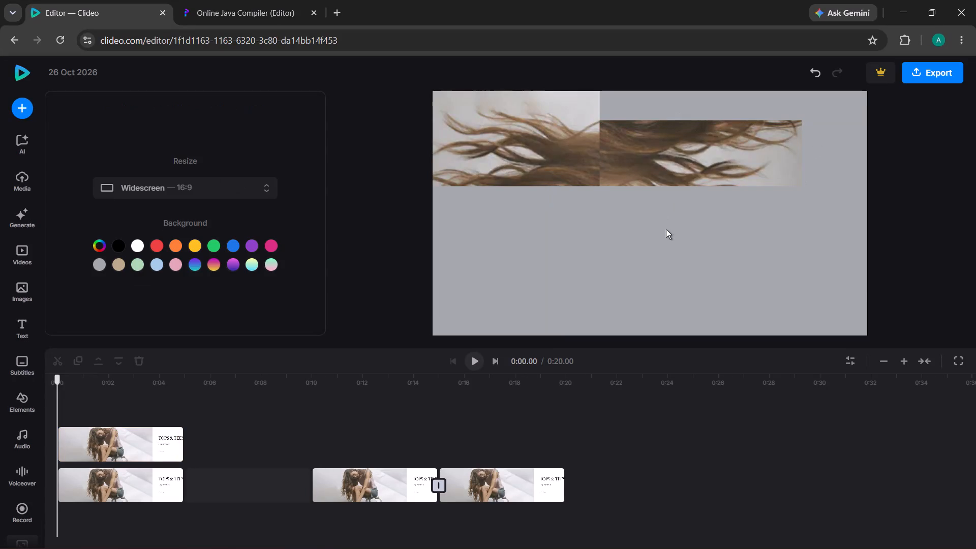
left_click(733, 162)
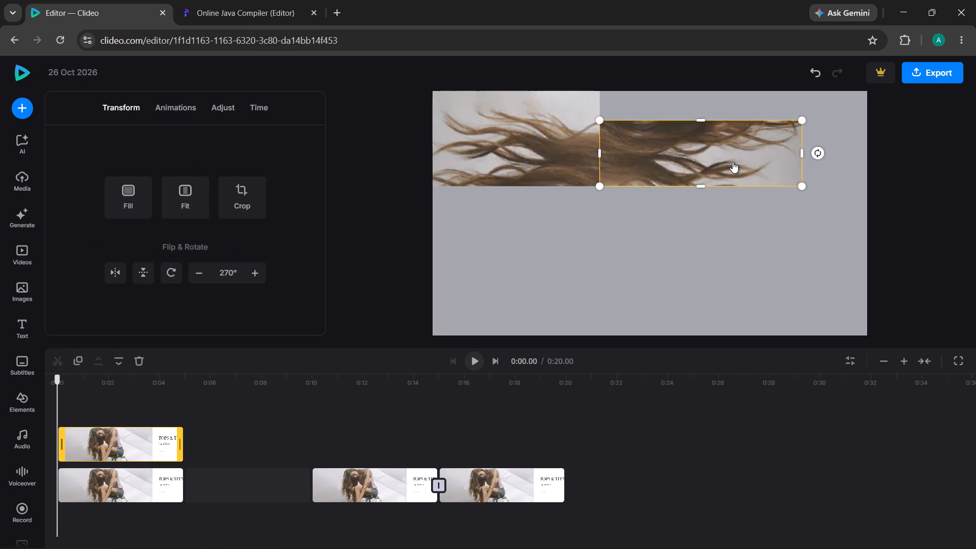
left_click(567, 246)
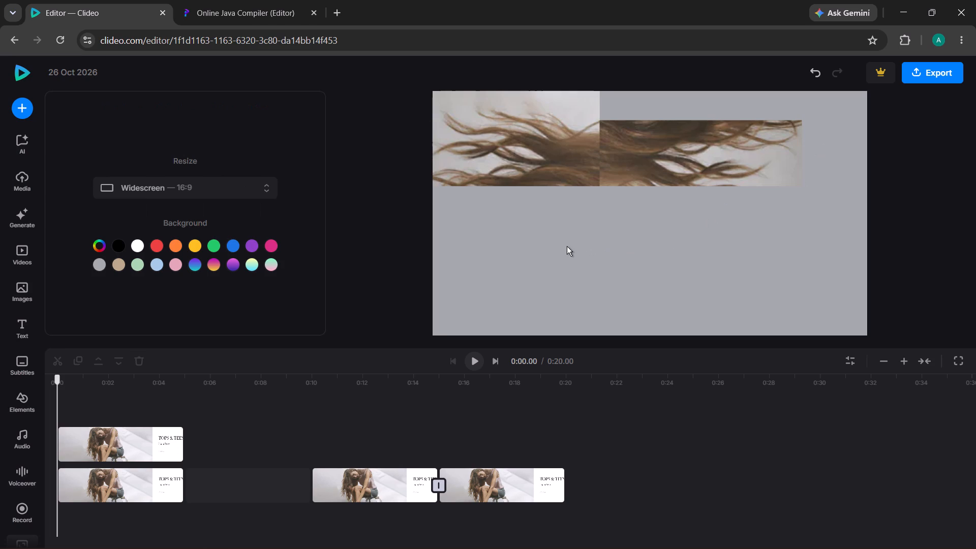
left_click(673, 149)
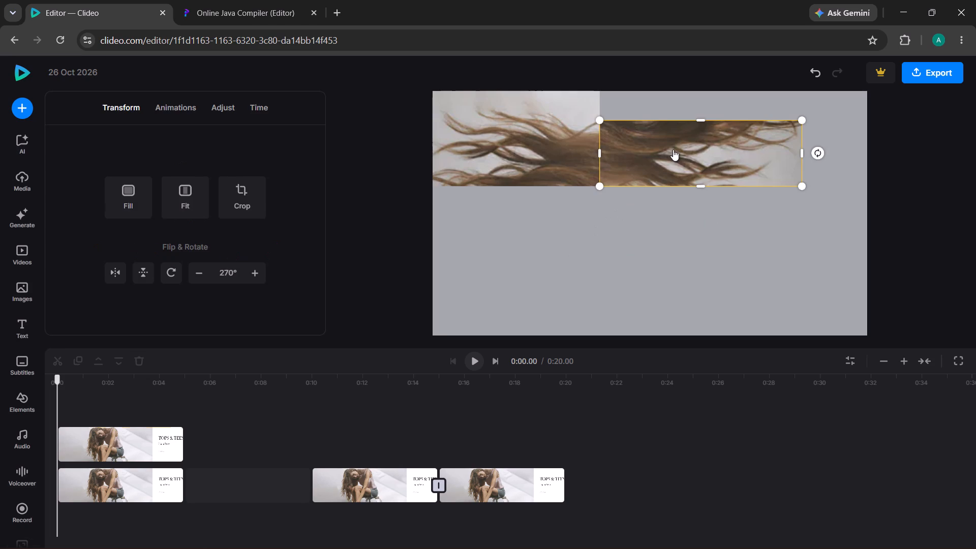
left_click(562, 131)
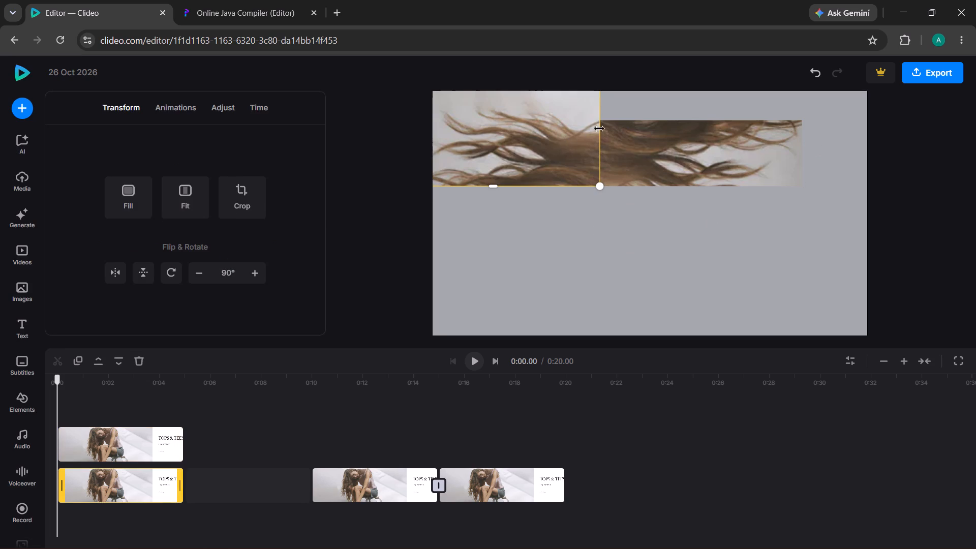
Move the bottom-layer clip starting at 0:10 onto a new top layer, starting at 0:00.
left_click_drag(393, 491, 204, 413)
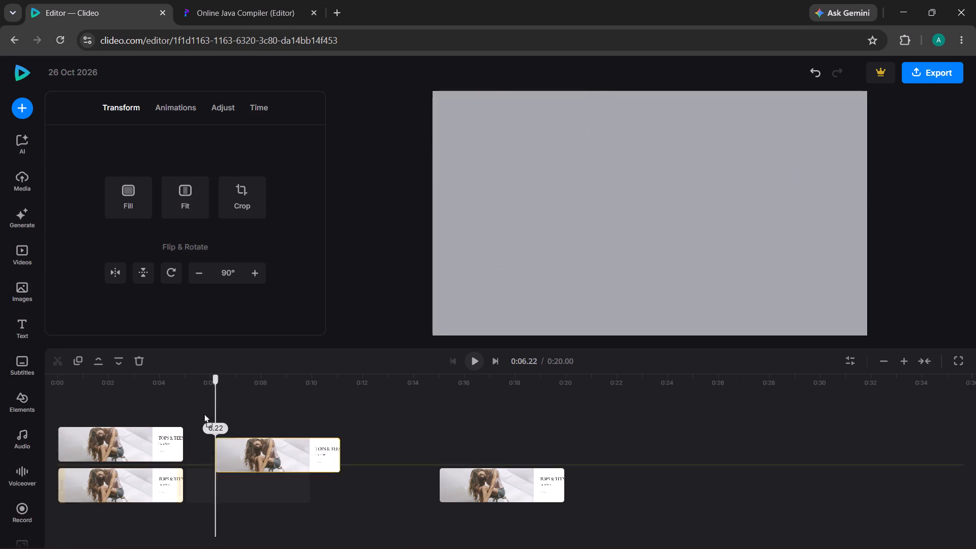
left_click_drag(204, 413, 125, 406)
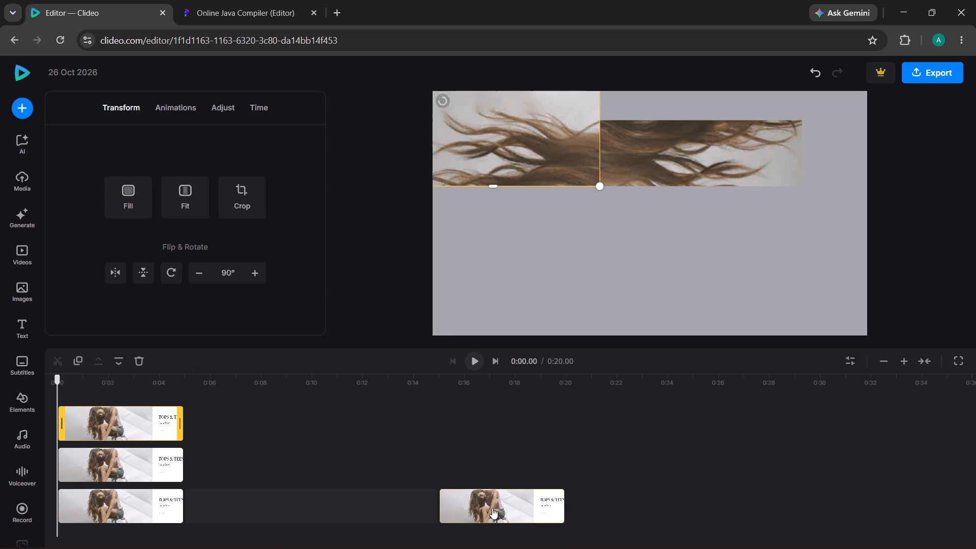
Move the remaining bottom-layer clip at 0:15 onto another new top layer, starting at 0:00 like the other clips.
left_click(492, 507)
left_click_drag(492, 507, 465, 510)
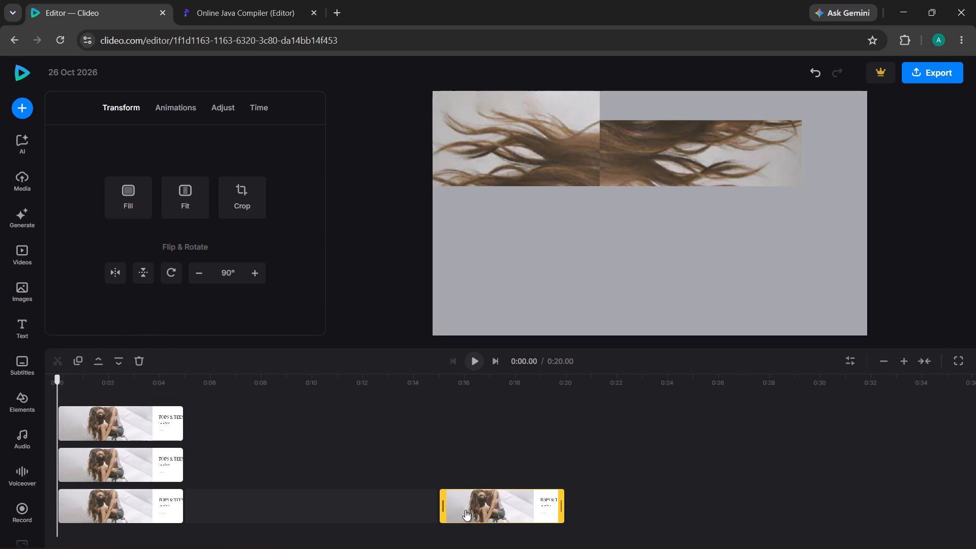
left_click_drag(465, 510, 84, 392)
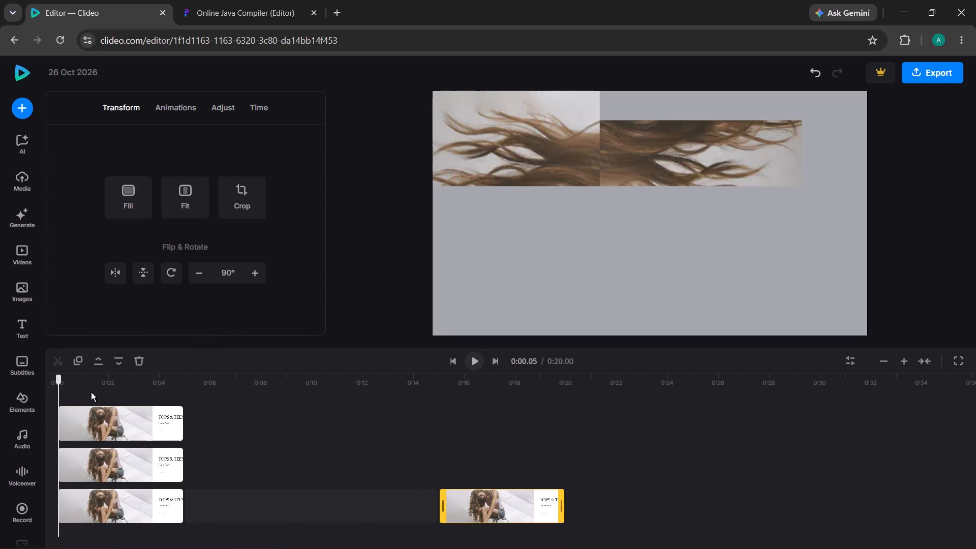
scroll(236, 495, "up", 2)
left_click_drag(504, 497, 189, 385)
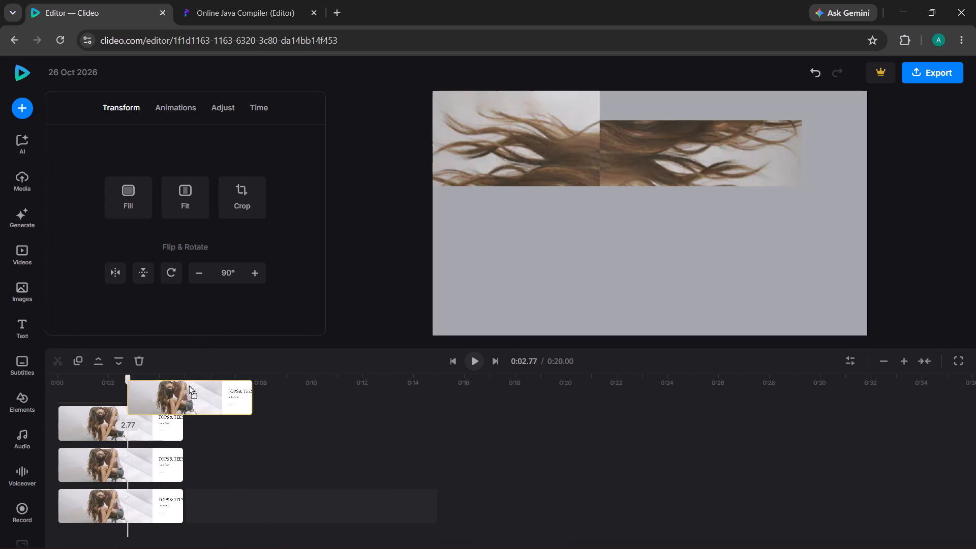
left_click_drag(189, 385, 233, 394)
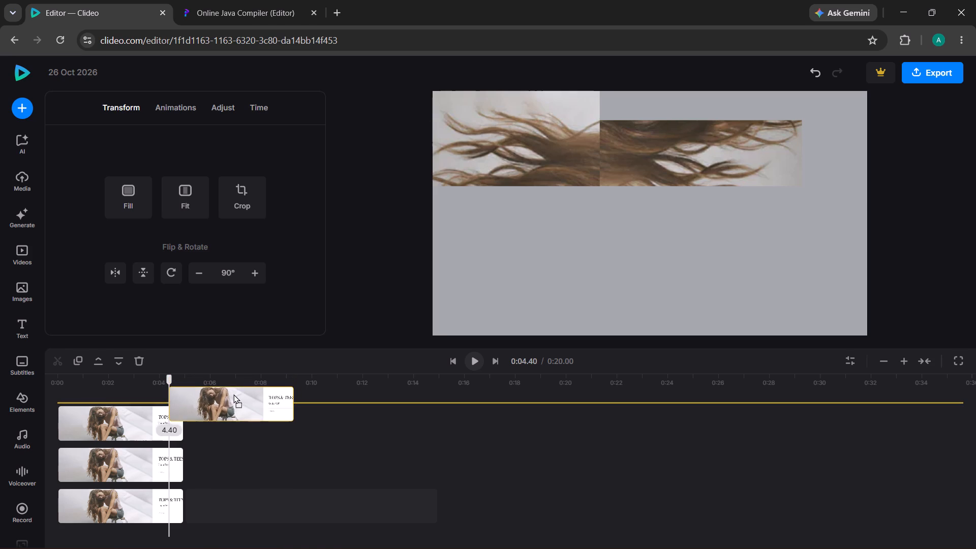
left_click_drag(233, 394, 233, 394)
left_click(229, 404)
left_click_drag(229, 404, 208, 408)
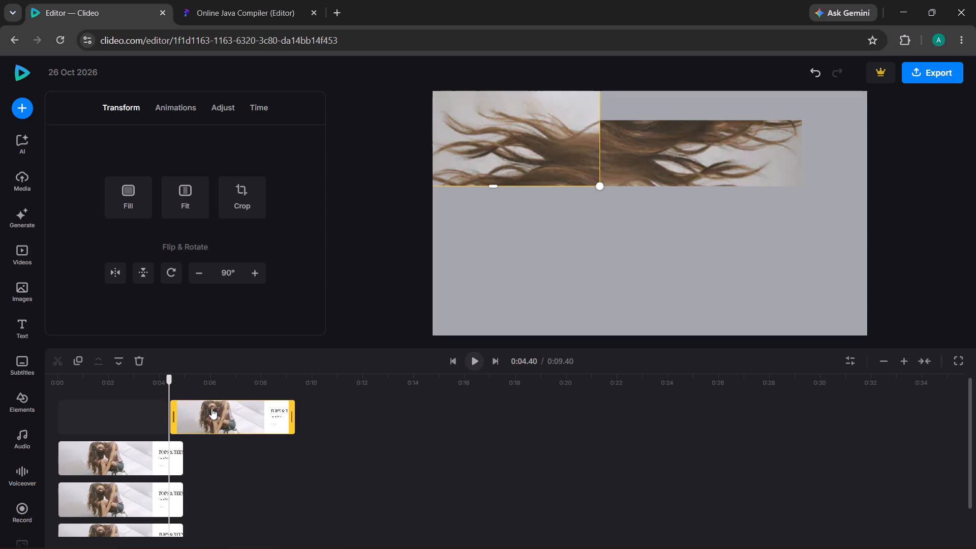
left_click_drag(208, 408, 196, 408)
left_click_drag(196, 408, 76, 395)
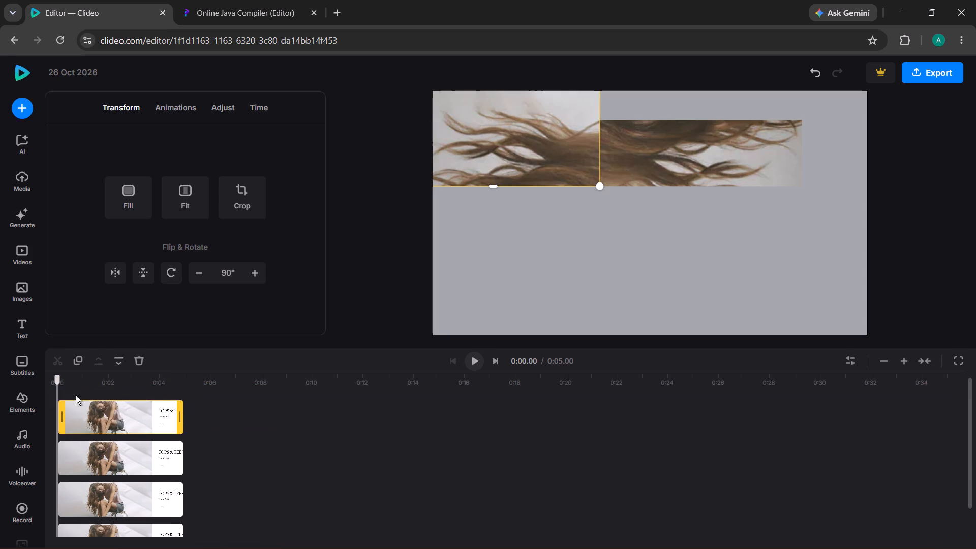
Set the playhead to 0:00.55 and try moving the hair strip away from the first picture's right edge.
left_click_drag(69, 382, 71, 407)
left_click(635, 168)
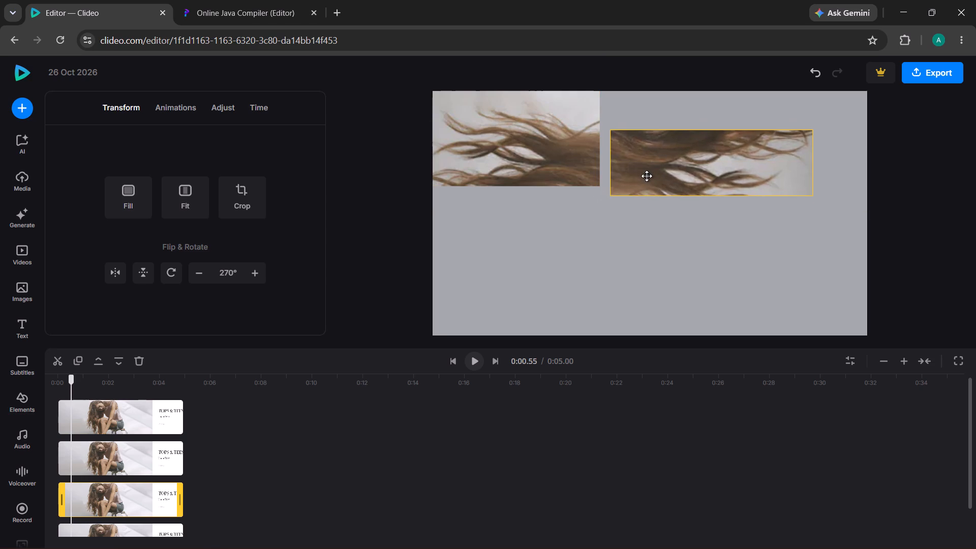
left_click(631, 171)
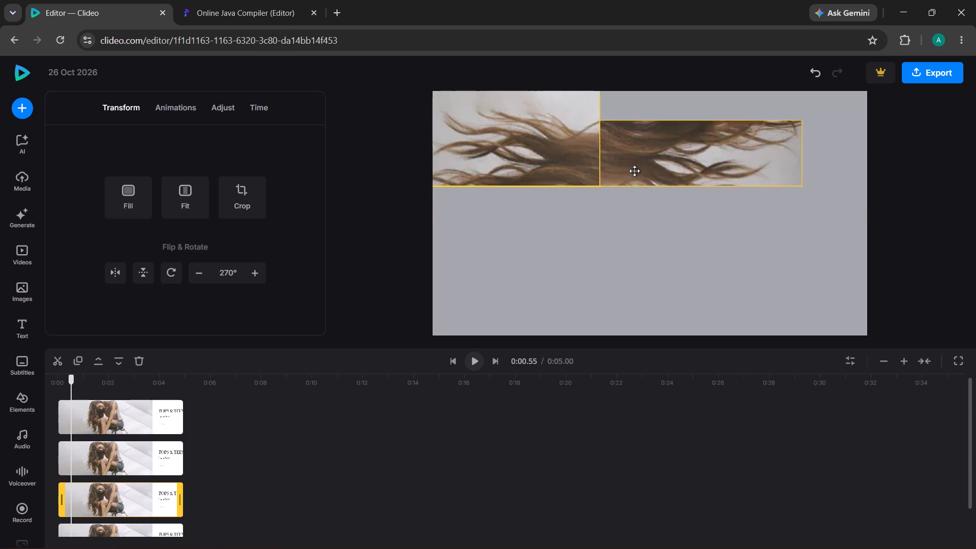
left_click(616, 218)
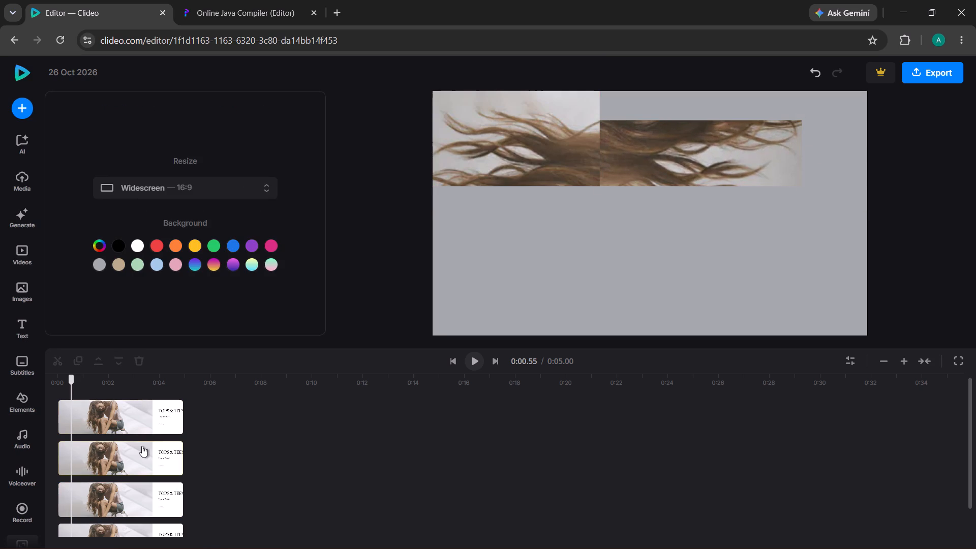
Select the clip on the second timeline layer from the top.
left_click(142, 446)
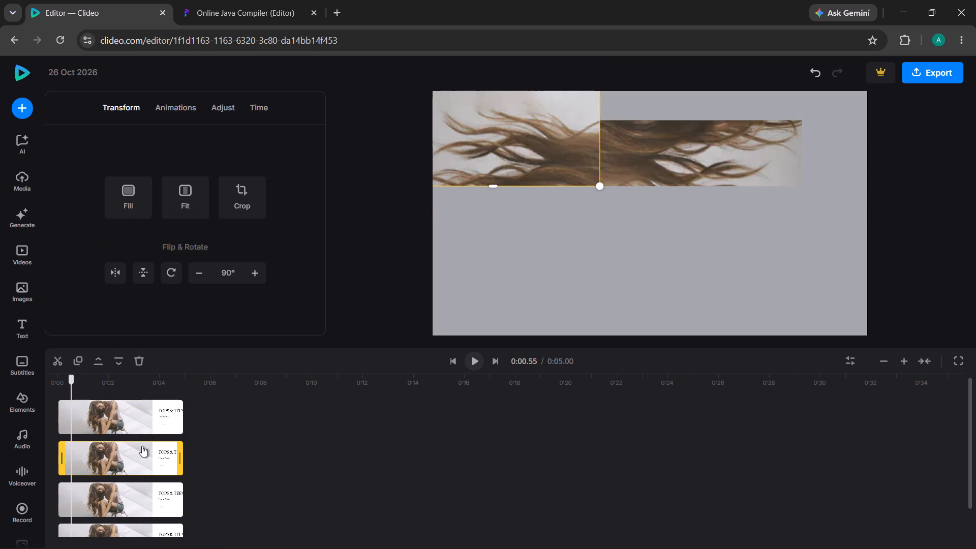
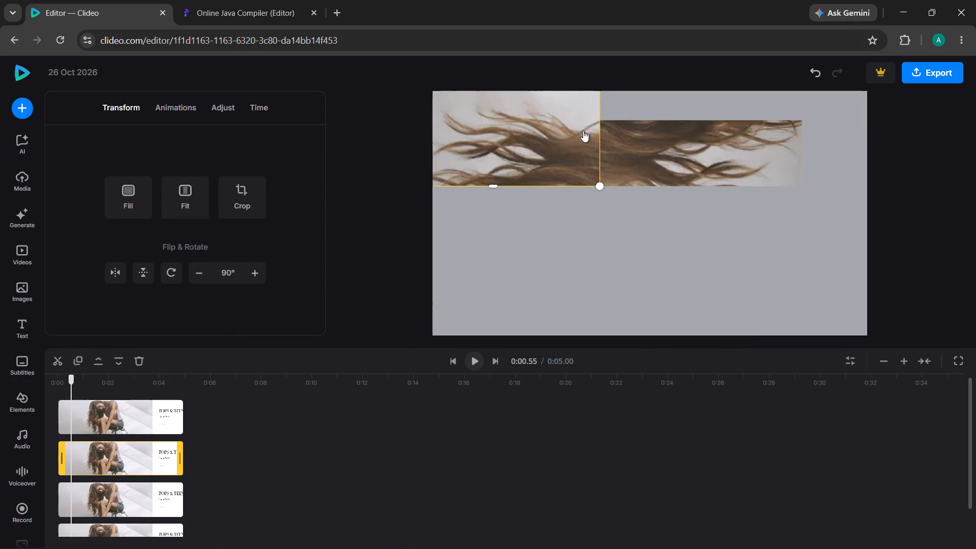
Move the top-layer hair clip off the first picture and crop away its empty upper area.
left_click_drag(580, 127, 815, 260)
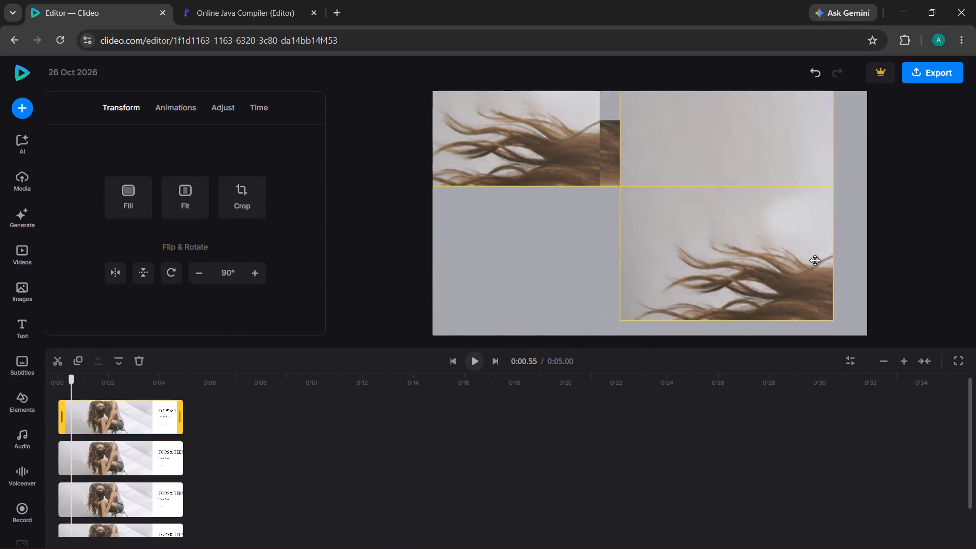
left_click_drag(815, 260, 802, 259)
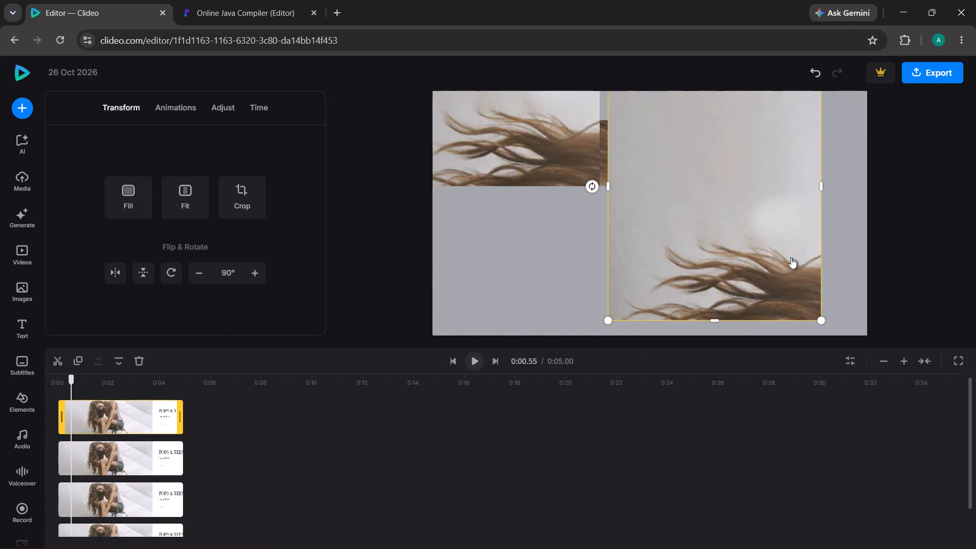
left_click_drag(791, 257, 759, 323)
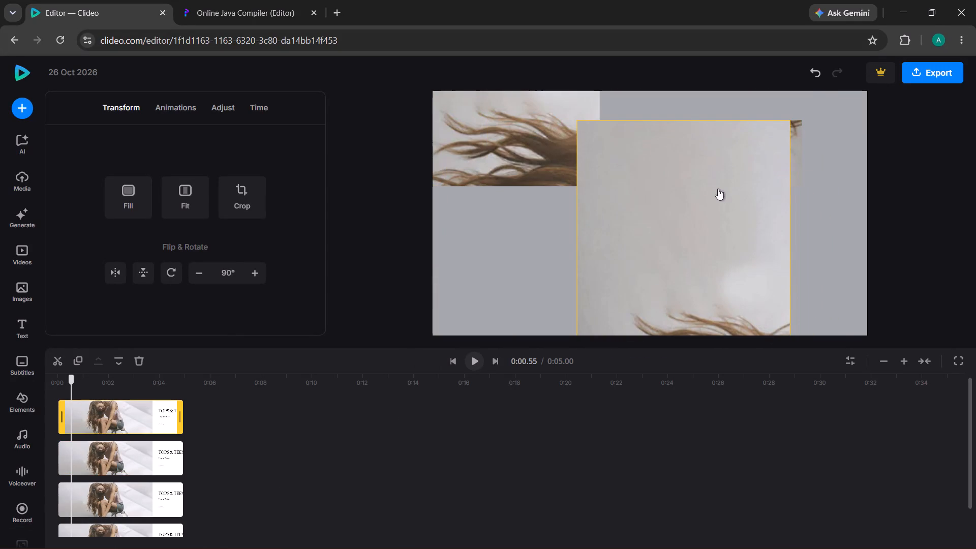
left_click_drag(672, 122, 732, 304)
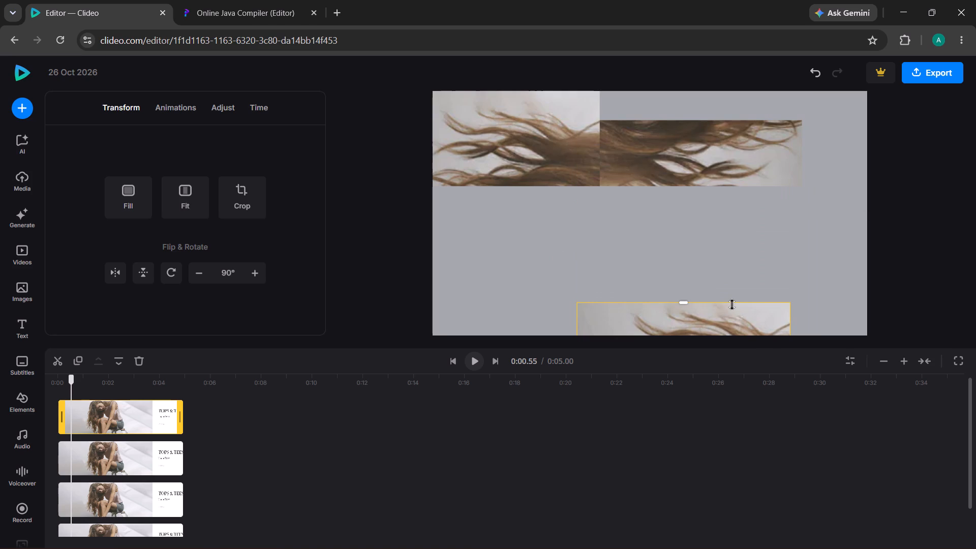
Place the cropped hair clip directly below the first picture and flip it so its hair mirrors horizontally.
left_click_drag(736, 316, 547, 202)
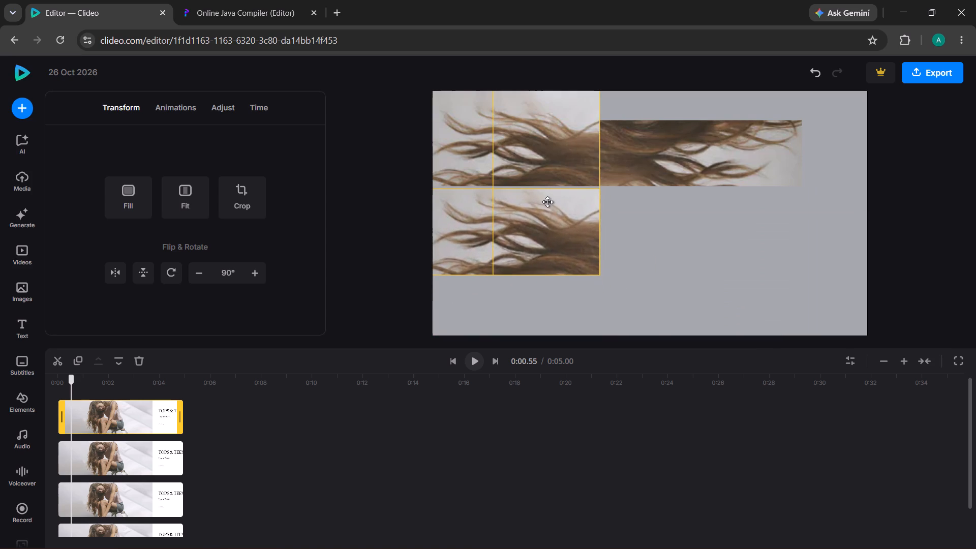
left_click_drag(547, 202, 547, 202)
left_click_drag(547, 202, 545, 201)
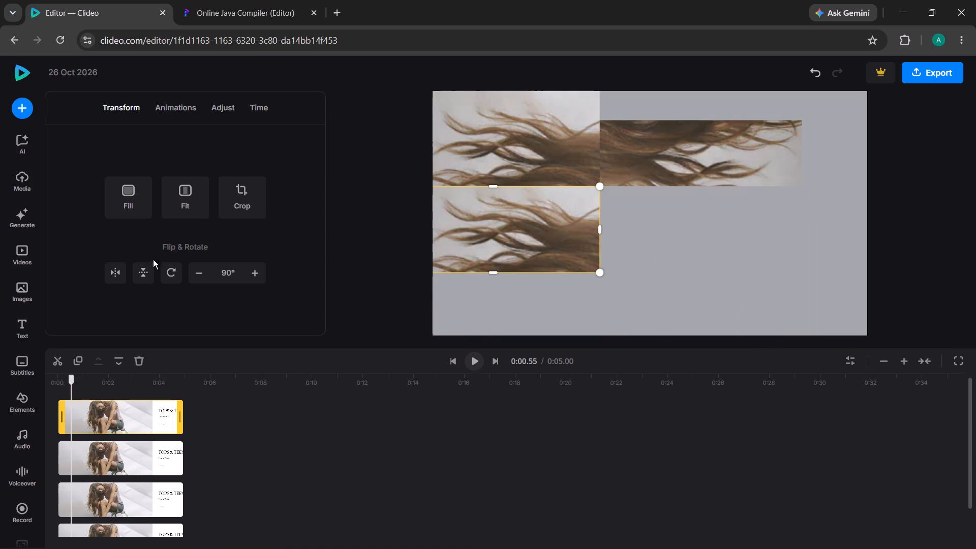
left_click(149, 271)
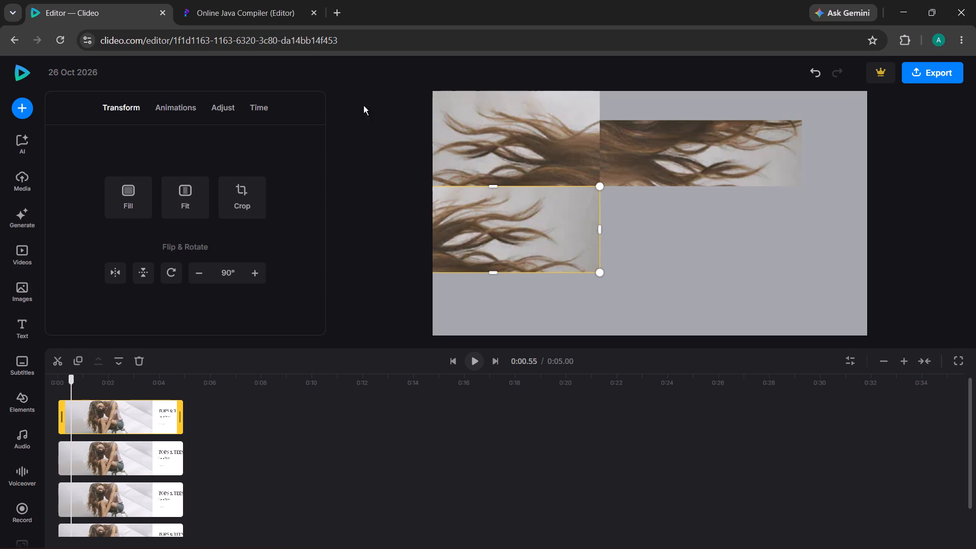
Move the 270° hair strip to the canvas's lower right and place the flipped clip against the first picture's right edge.
left_click_drag(667, 129, 707, 245)
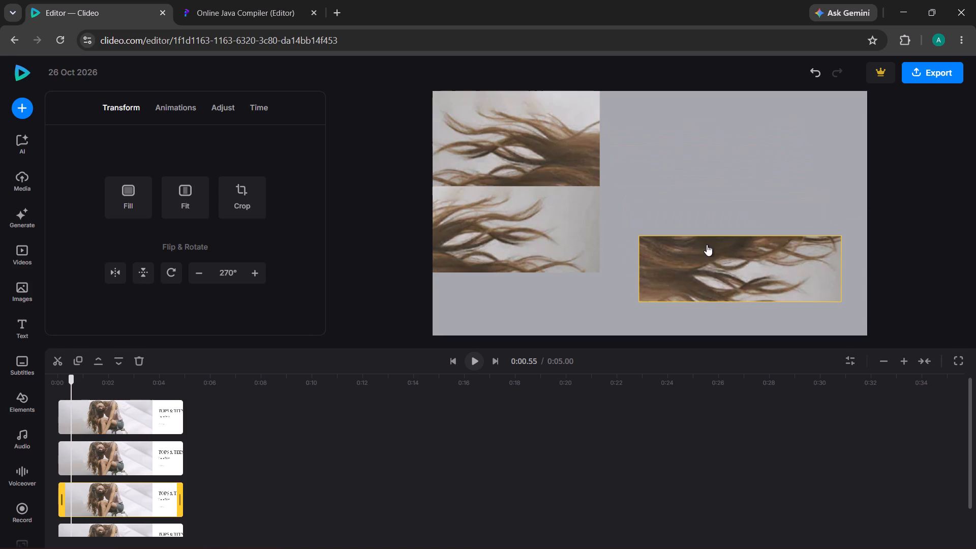
left_click_drag(569, 228, 782, 141)
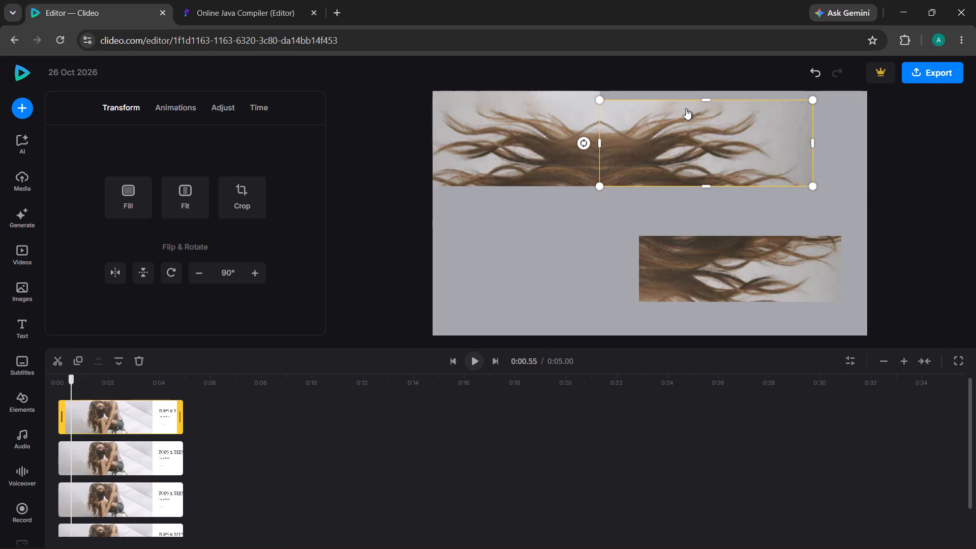
Extend the flipped clip's upper edge to the canvas top and trim its right edge near the hair tips.
left_click_drag(693, 100, 692, 93)
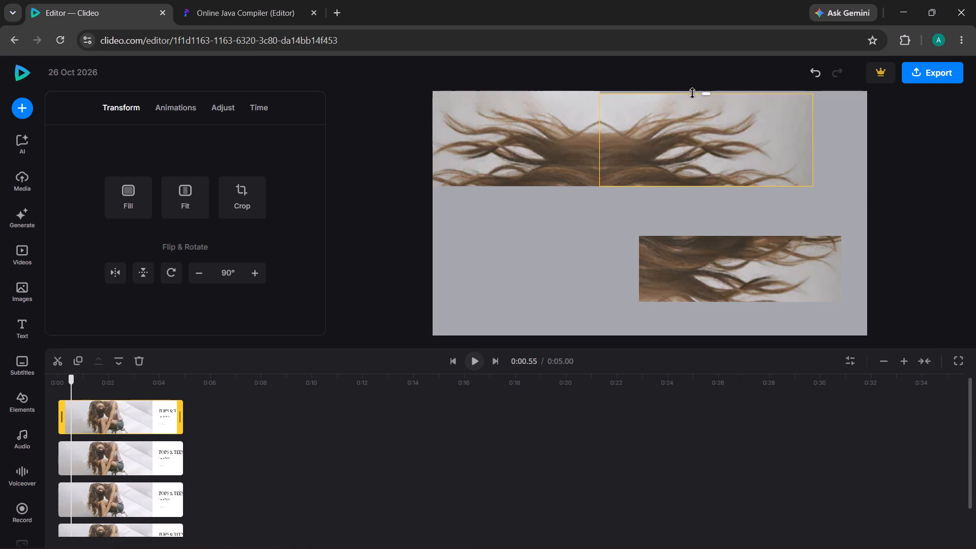
left_click_drag(692, 93, 692, 89)
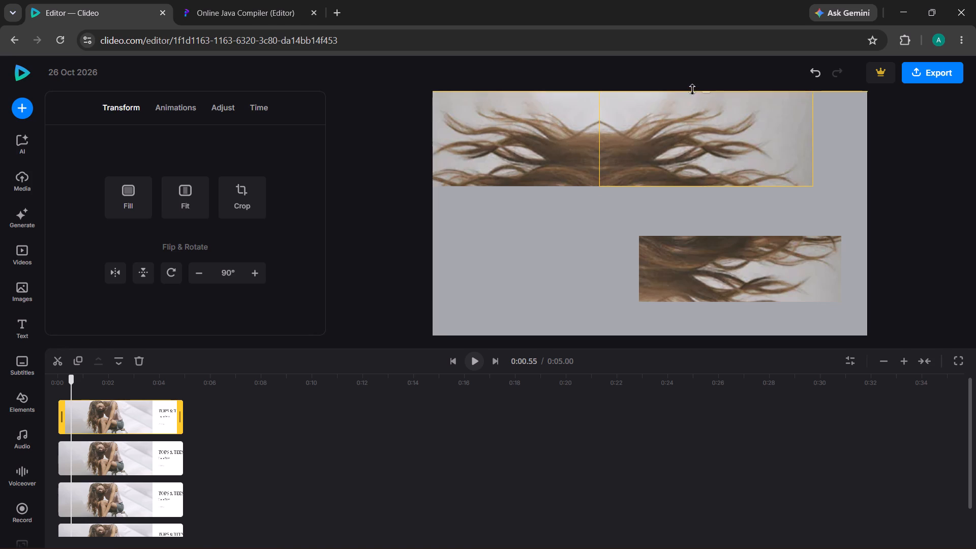
left_click_drag(692, 89, 692, 90)
left_click(813, 155)
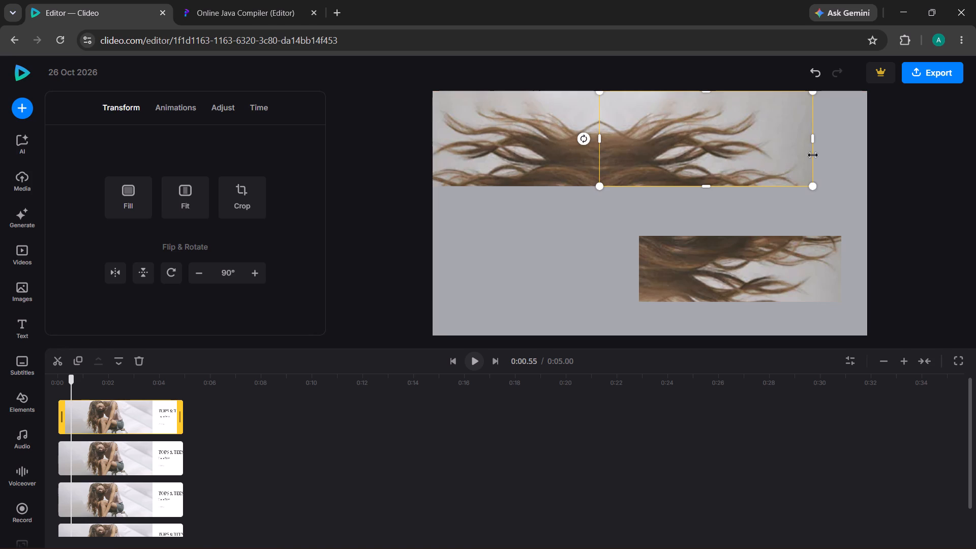
left_click_drag(813, 155, 799, 162)
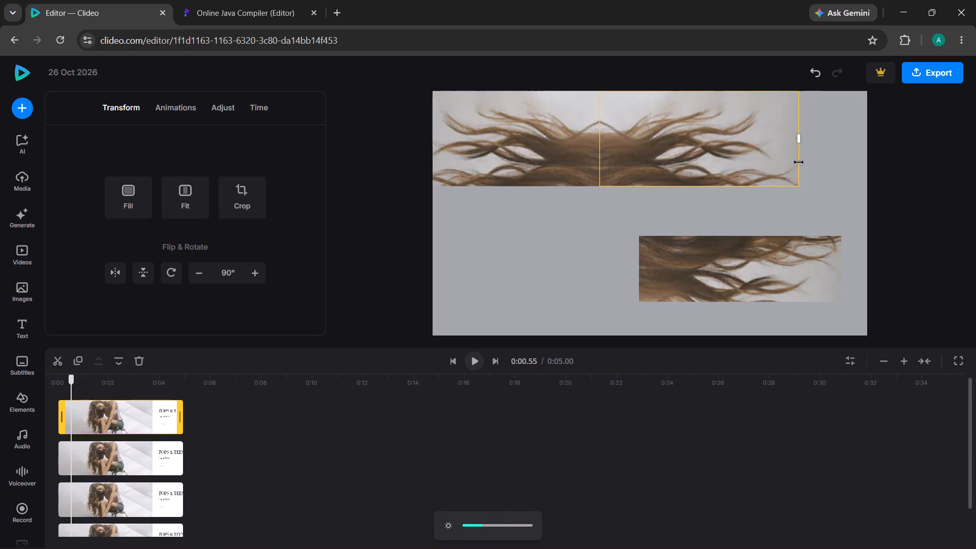
left_click_drag(799, 162, 793, 160)
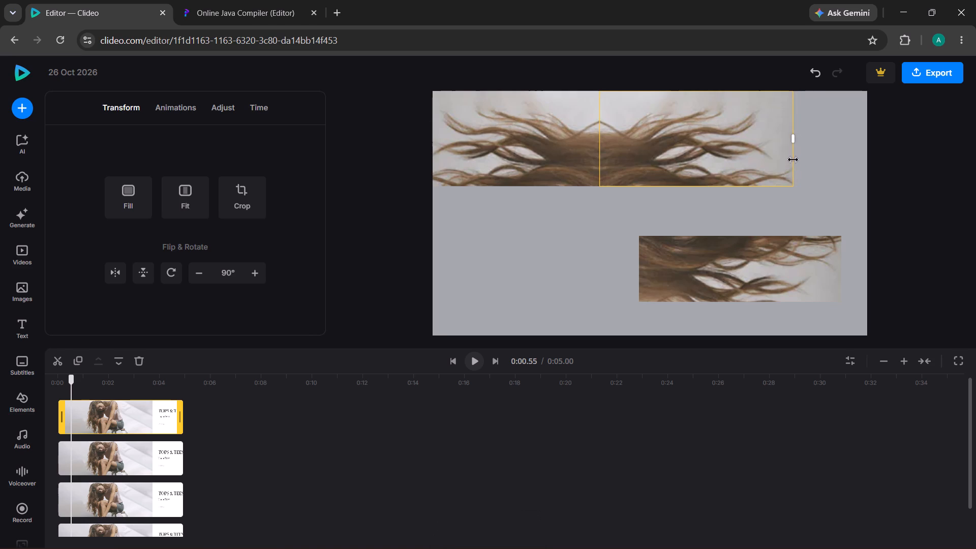
left_click(723, 224)
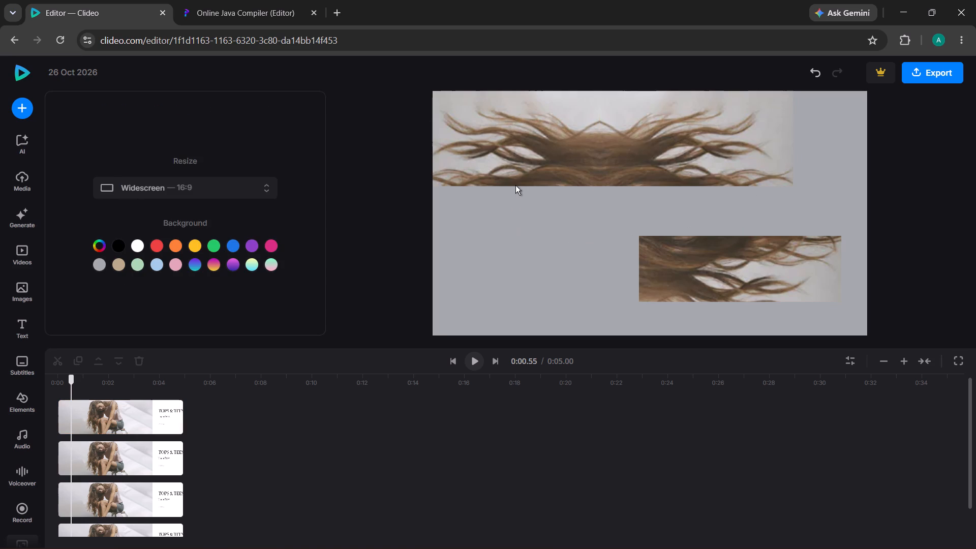
double_click(515, 185)
left_click(828, 168)
Shift the first picture slightly right and down, and rejoin the flipped clip to its right edge, bottoms aligned.
left_click(710, 167)
left_click_drag(710, 167, 754, 167)
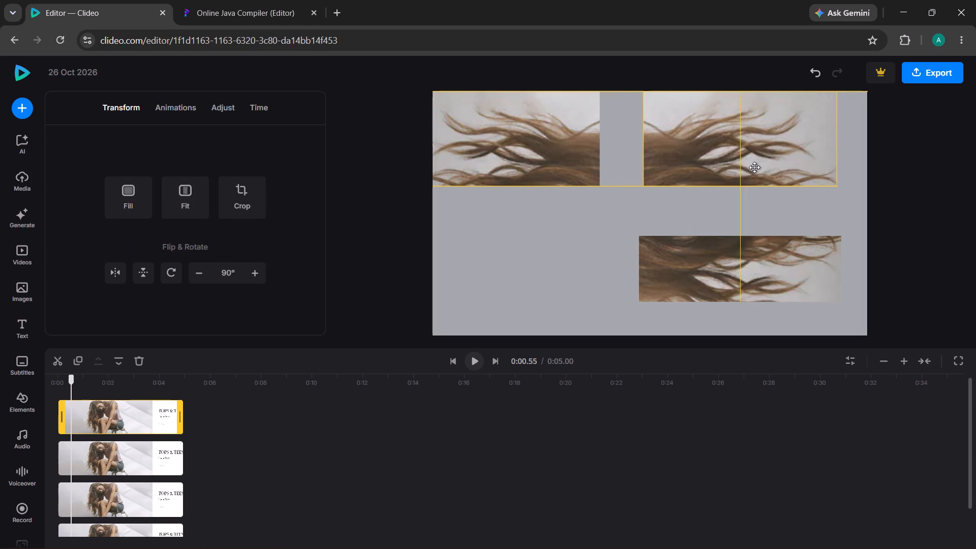
left_click_drag(754, 167, 752, 168)
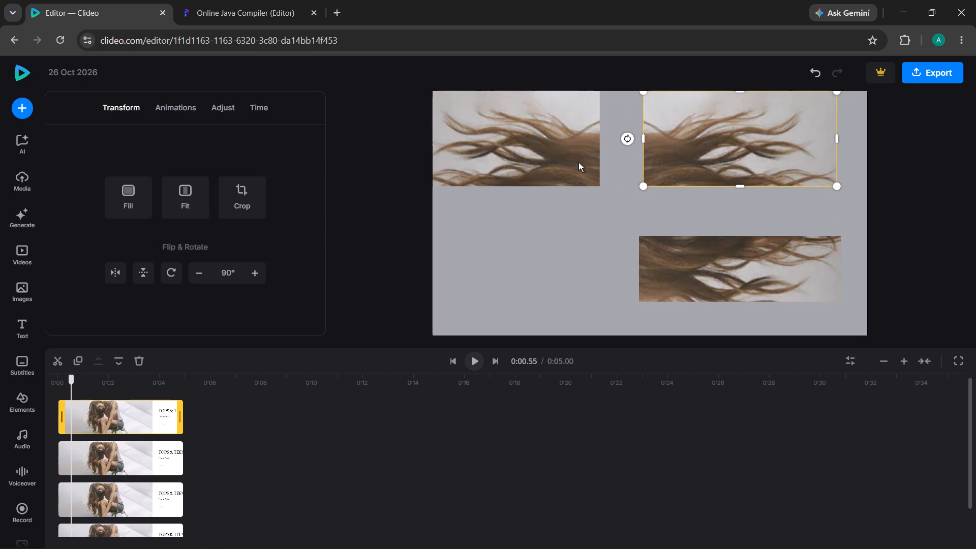
left_click_drag(578, 162, 608, 167)
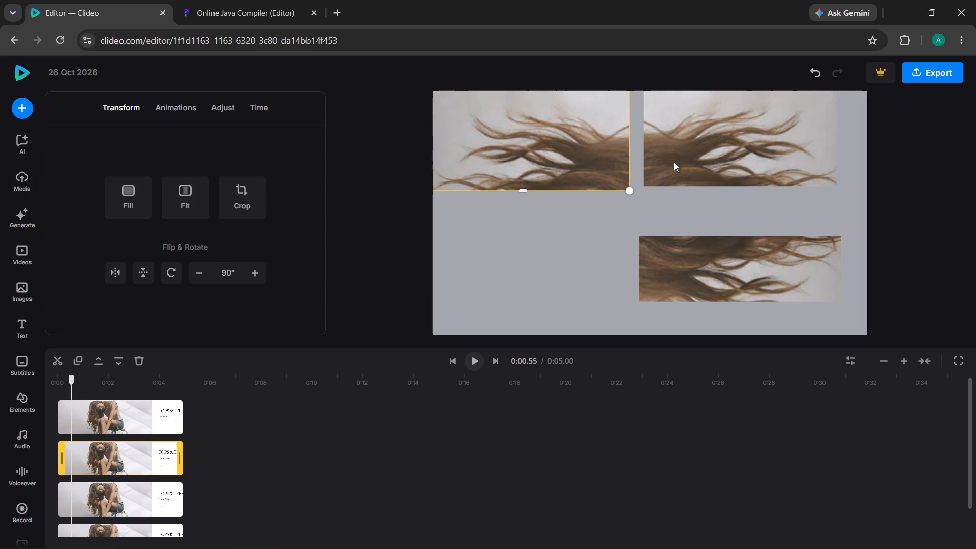
left_click_drag(677, 161, 664, 167)
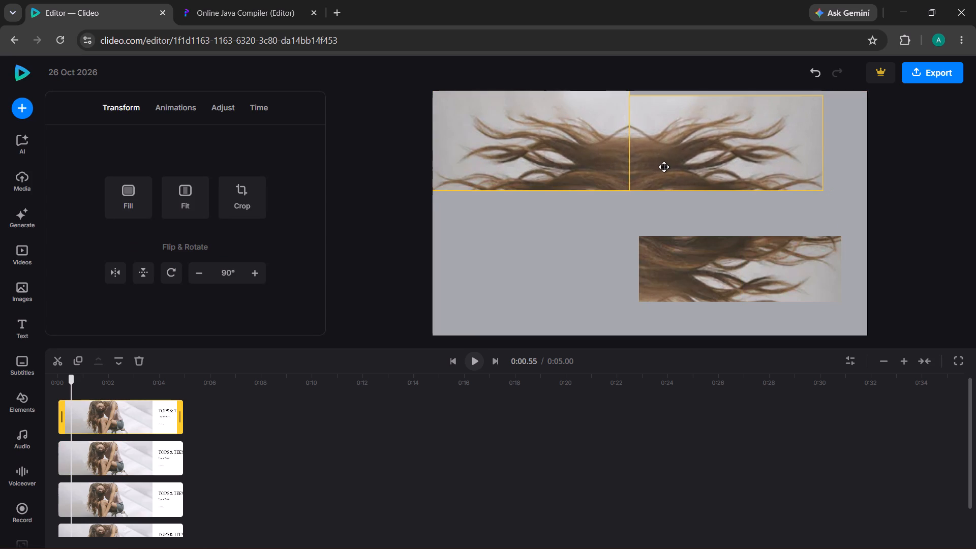
left_click_drag(664, 167, 664, 166)
Extend the flipped clip's upper edge up to the top of the canvas.
left_click_drag(704, 93, 704, 86)
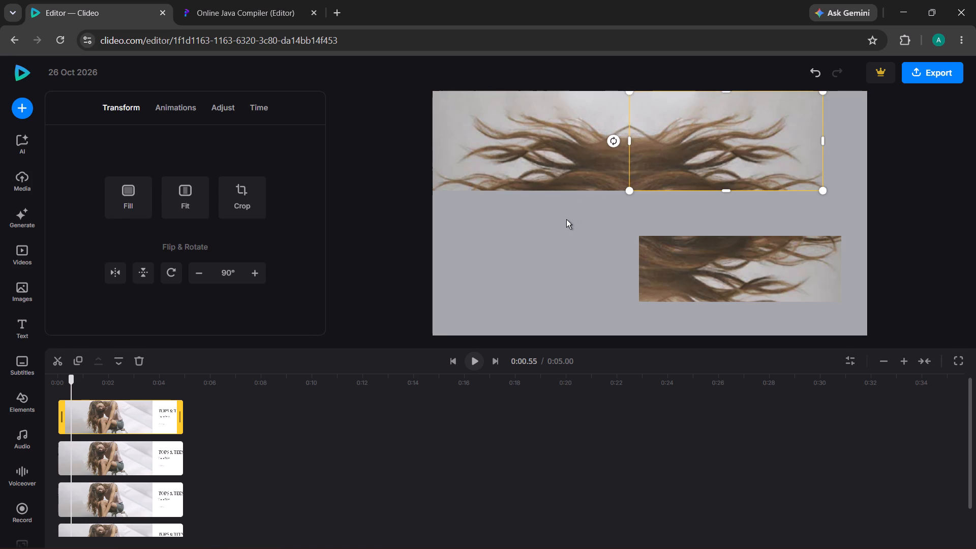
left_click(566, 219)
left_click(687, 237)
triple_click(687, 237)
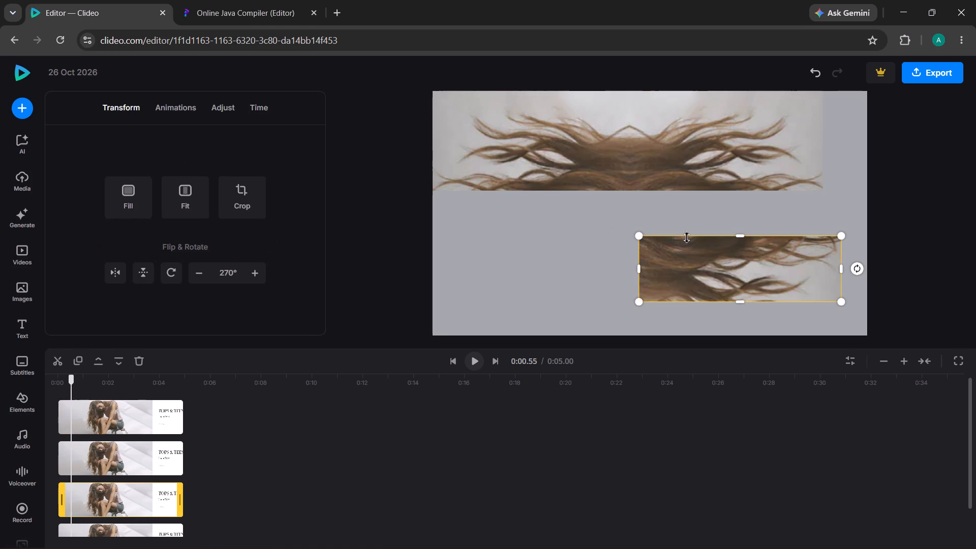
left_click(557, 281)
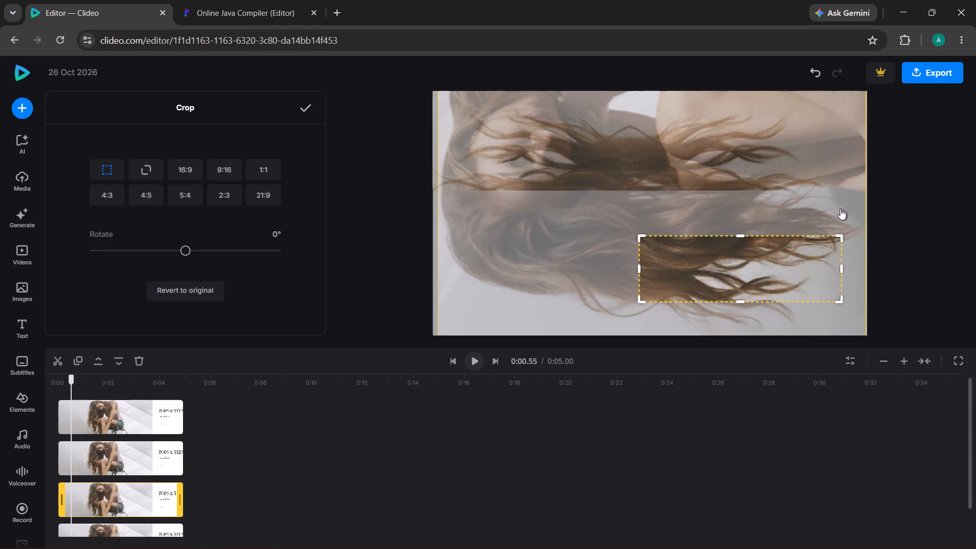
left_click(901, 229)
Move the 270° hair strip directly beneath the flipped clip, centred under it with their edges touching.
left_click_drag(804, 275, 780, 231)
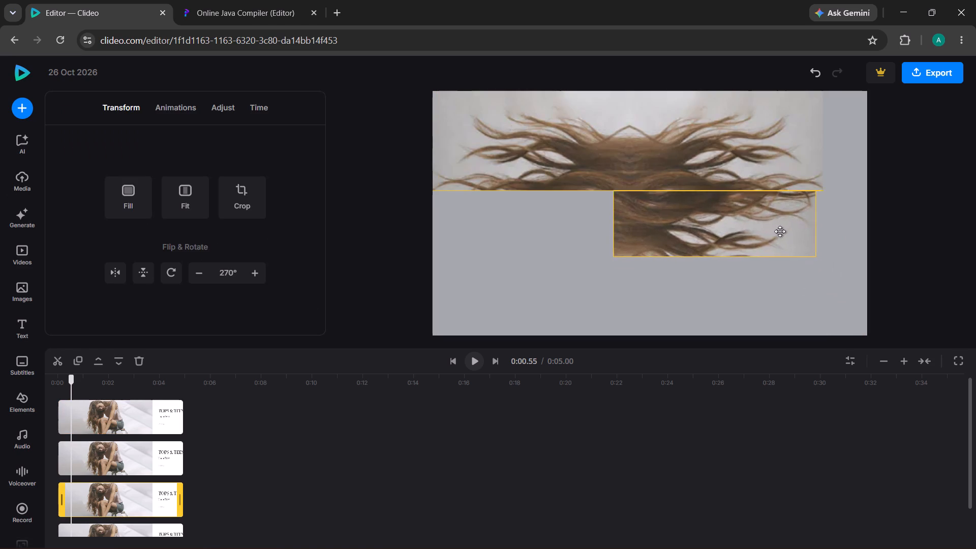
left_click_drag(780, 231, 792, 232)
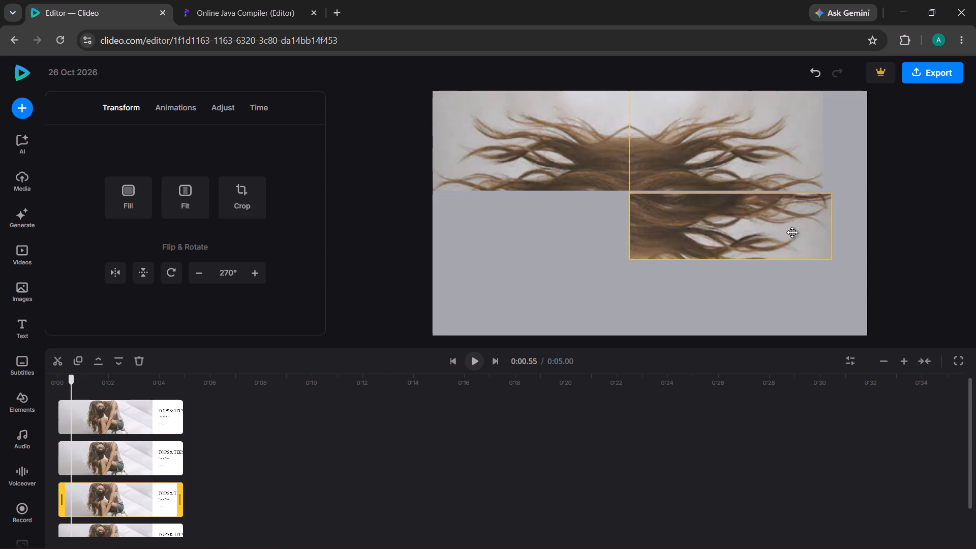
left_click_drag(792, 232, 791, 230)
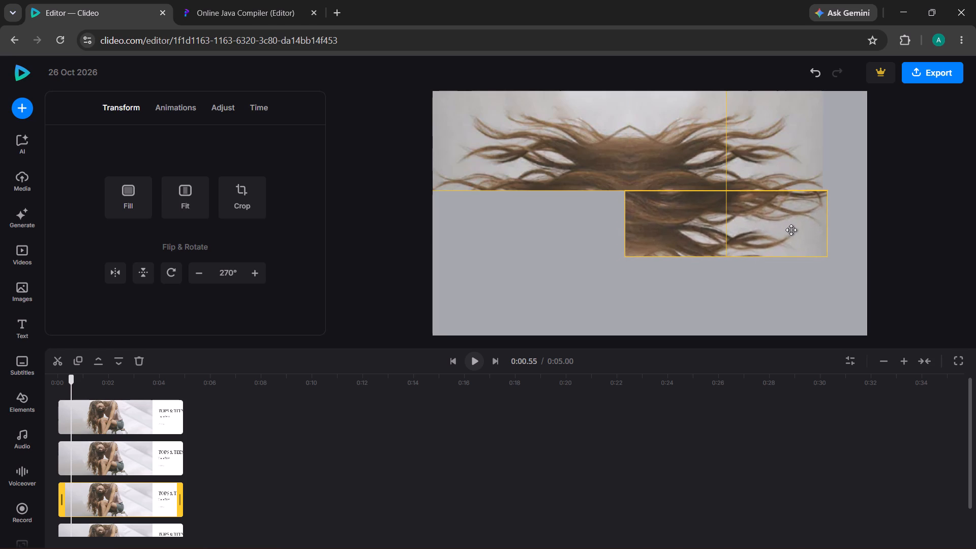
left_click_drag(791, 230, 790, 229)
Extend the 270° strip's lower edge downward to reveal more of the hair.
left_click(765, 330)
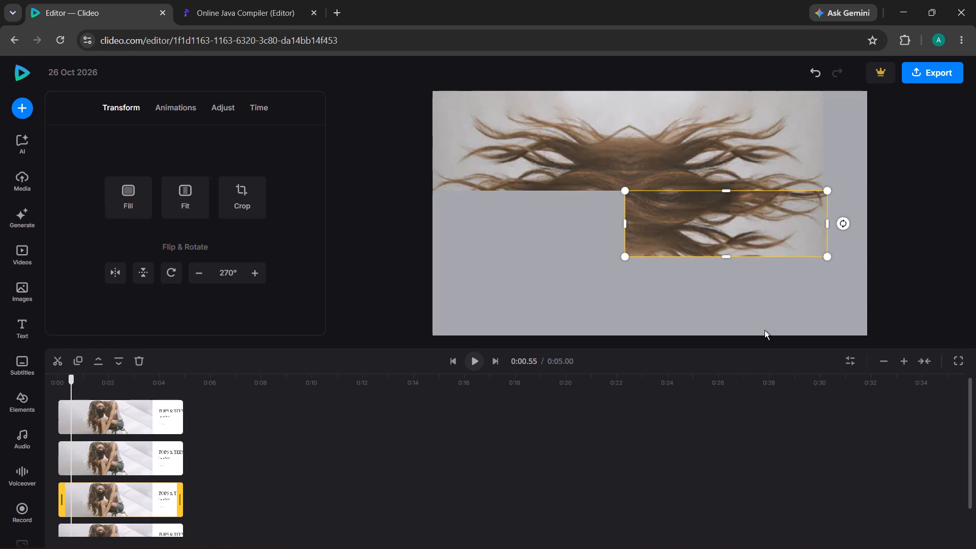
left_click(708, 223)
left_click_drag(721, 255, 736, 281)
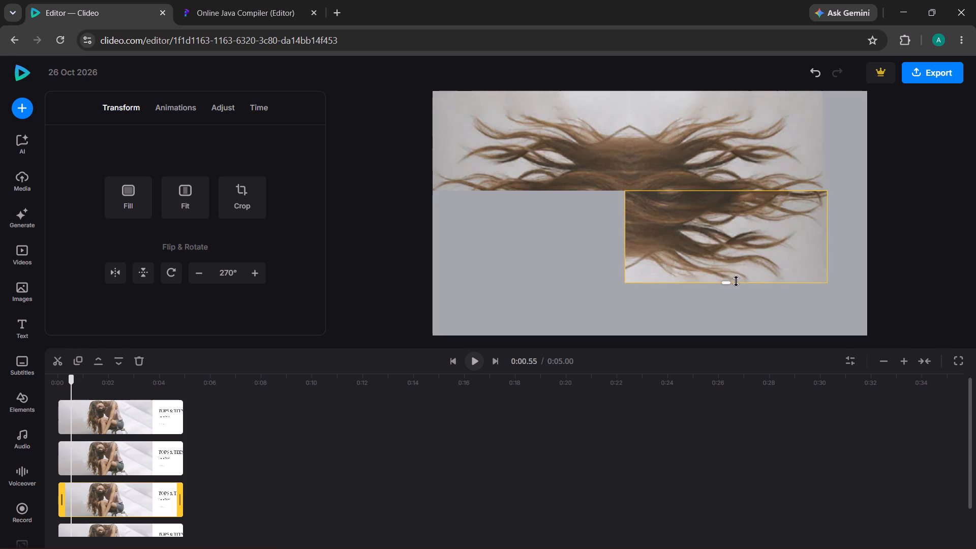
left_click_drag(736, 281, 731, 270)
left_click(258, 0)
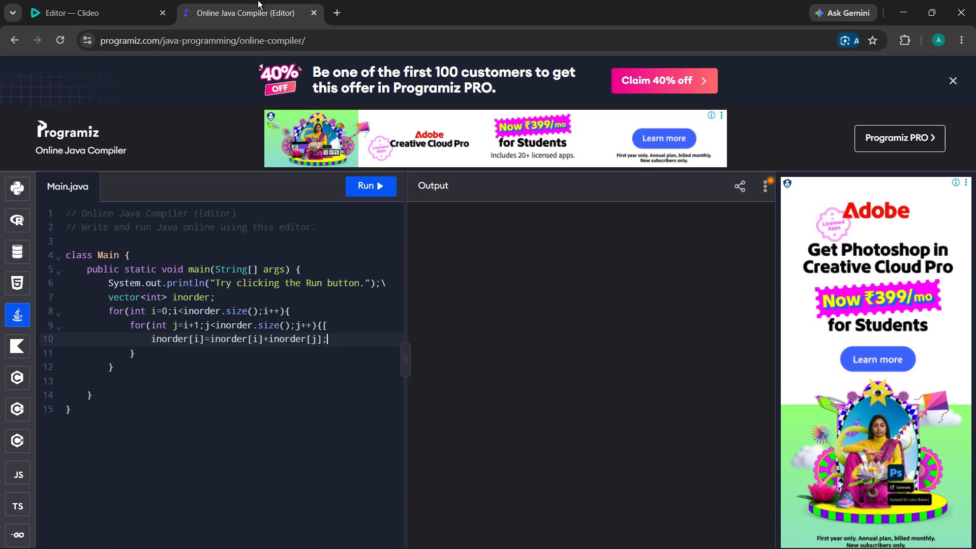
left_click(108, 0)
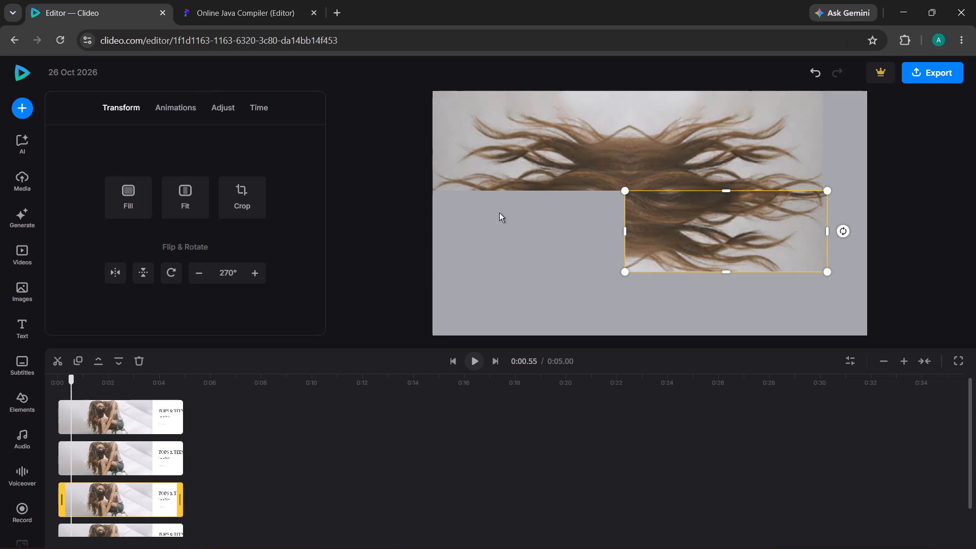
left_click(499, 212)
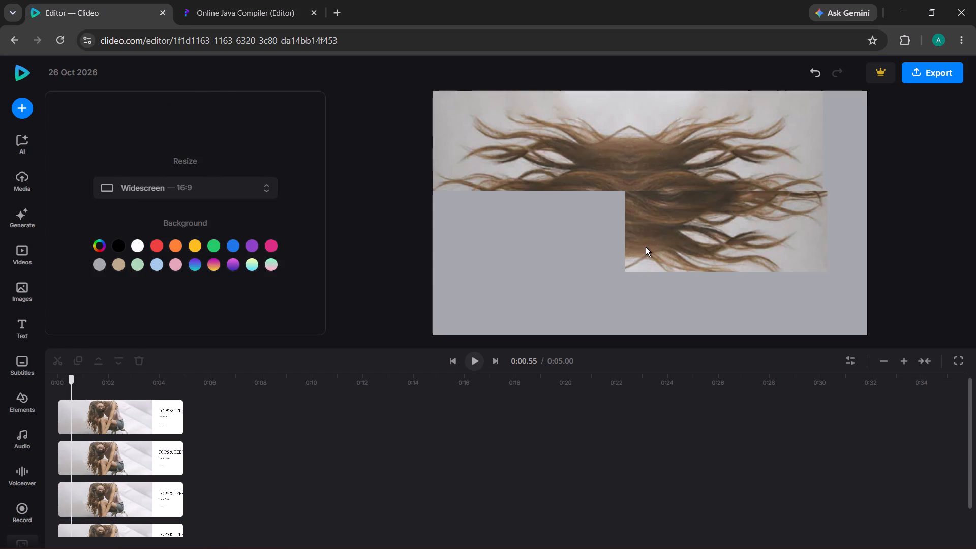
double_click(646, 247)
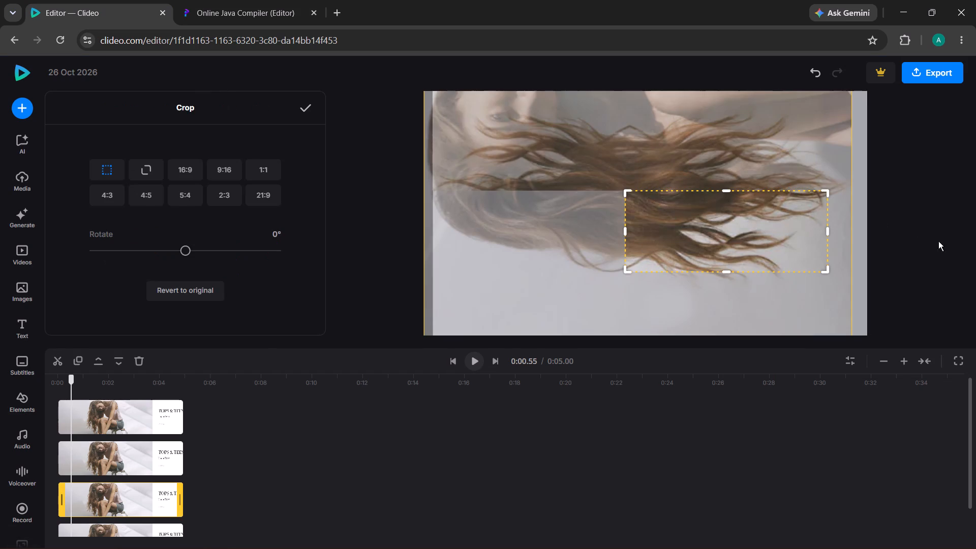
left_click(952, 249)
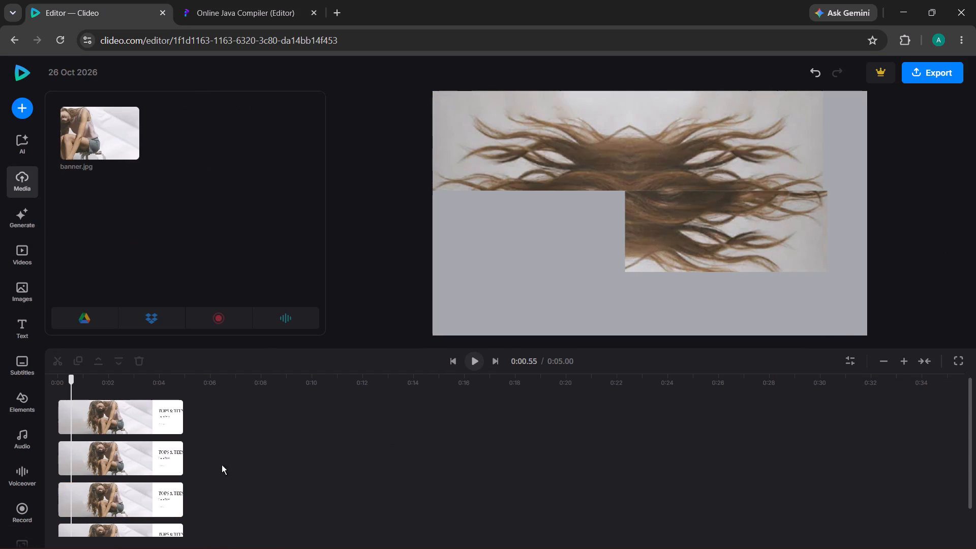
Offset the clips on the timeline so the first and second start at about 0:00.35 and the fourth at 0:00.80.
left_click_drag(141, 429, 149, 421)
left_click_drag(147, 461, 212, 468)
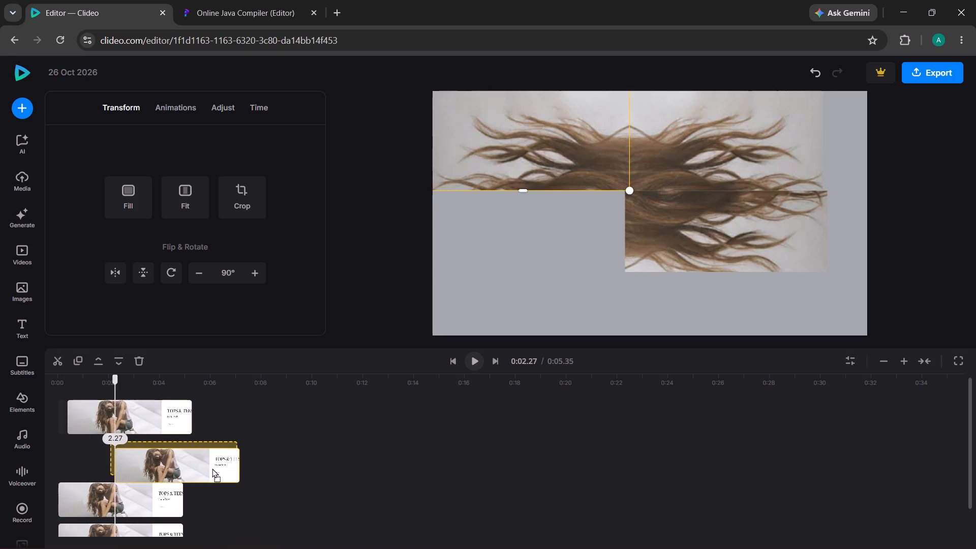
left_click_drag(212, 468, 161, 457)
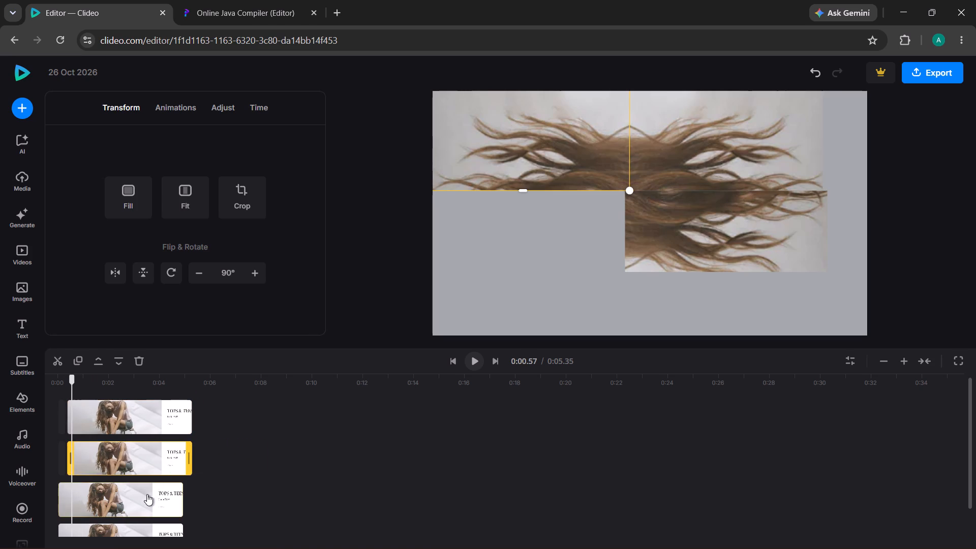
left_click_drag(147, 494, 137, 491)
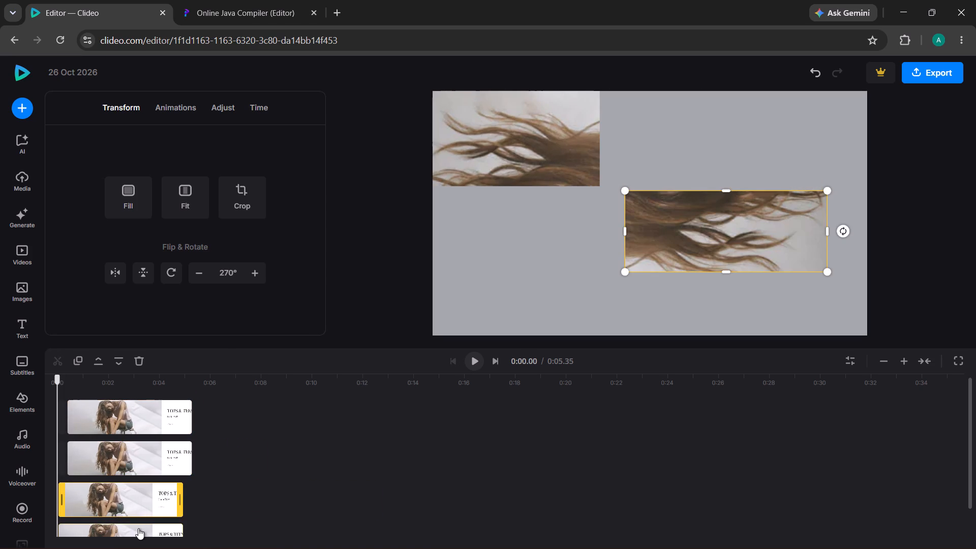
left_click_drag(137, 528, 139, 526)
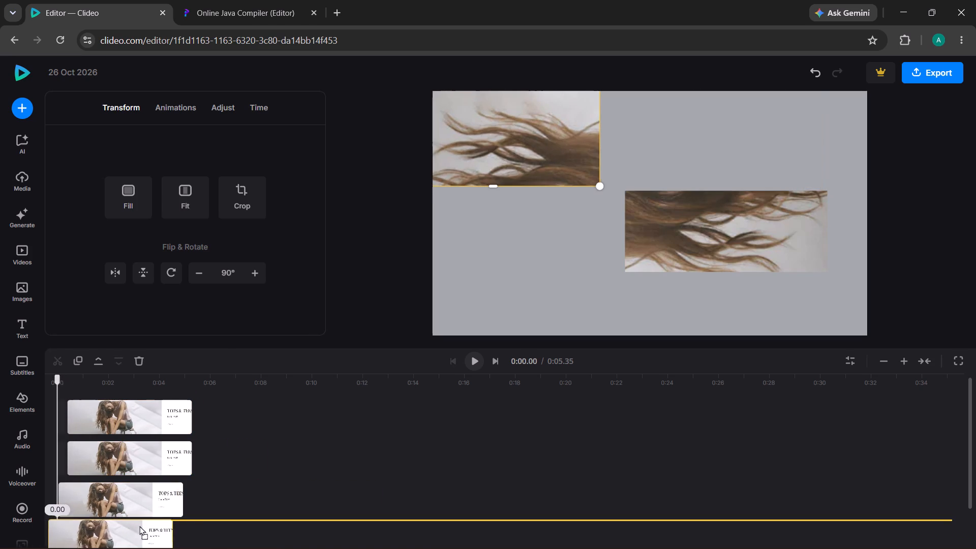
left_click_drag(139, 526, 157, 527)
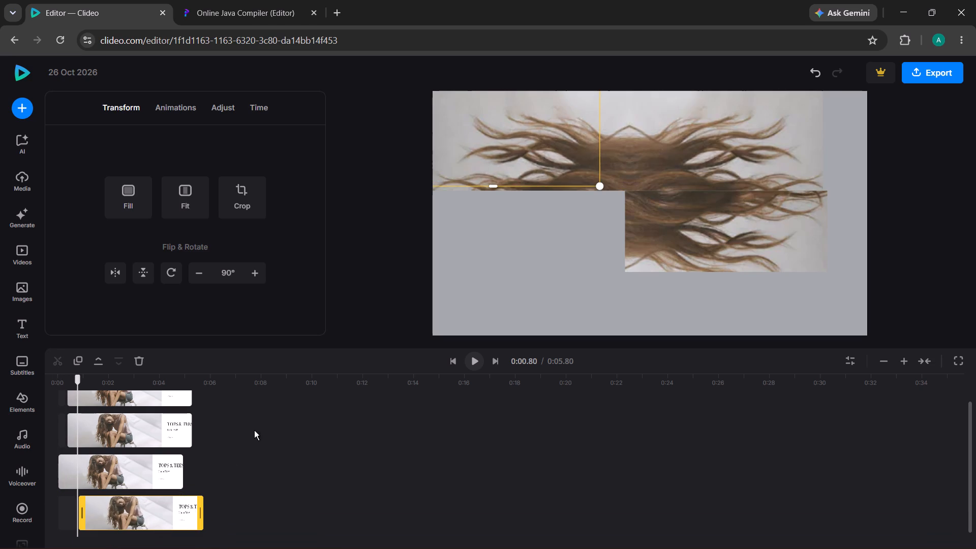
Move the second track's 90° clip down the canvas so its lower edge lines up with the 270° strip's lower edge.
left_click(617, 175)
left_click(571, 170)
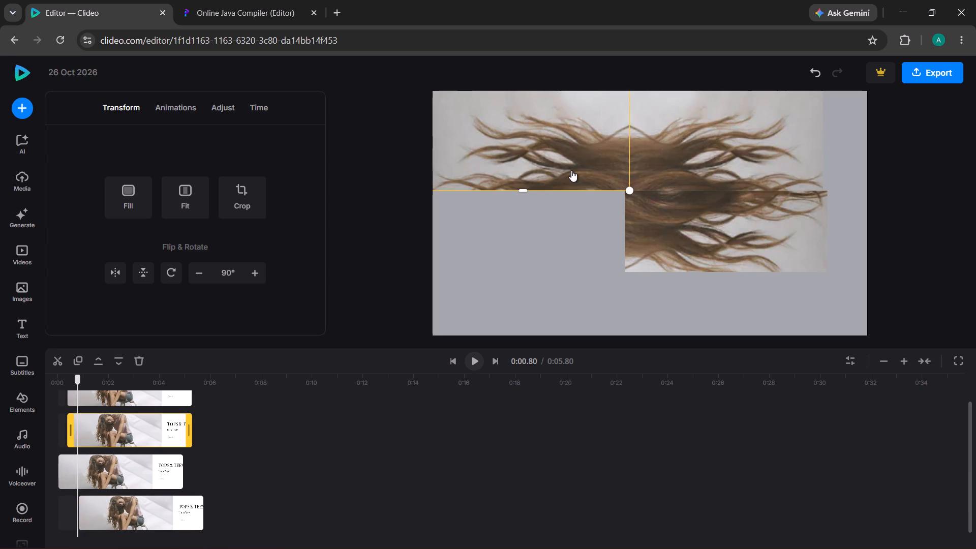
left_click(179, 516)
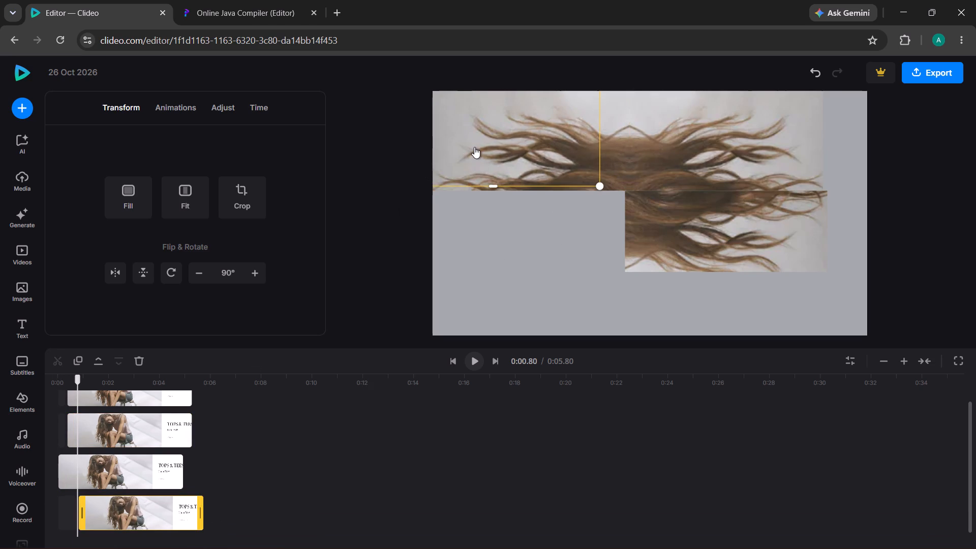
left_click_drag(474, 147, 471, 242)
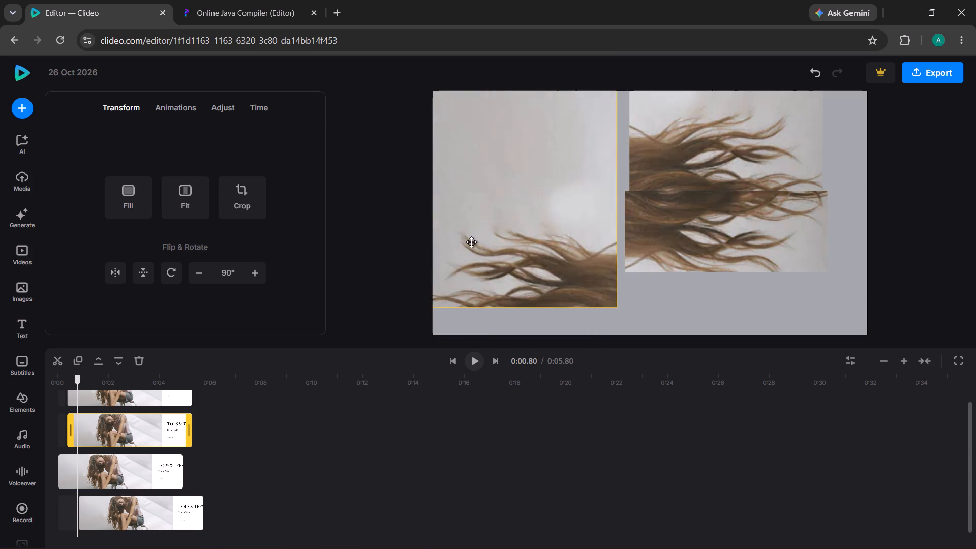
left_click_drag(471, 242, 482, 226)
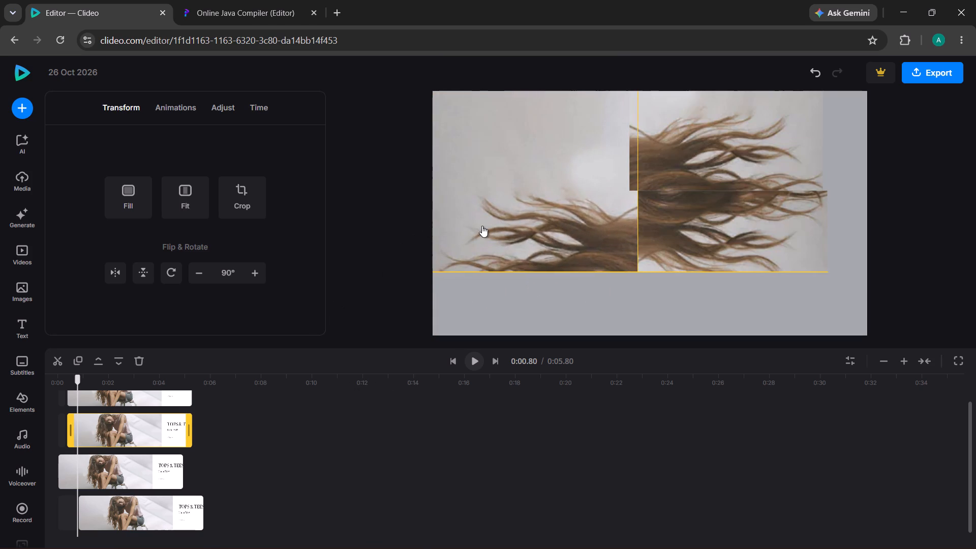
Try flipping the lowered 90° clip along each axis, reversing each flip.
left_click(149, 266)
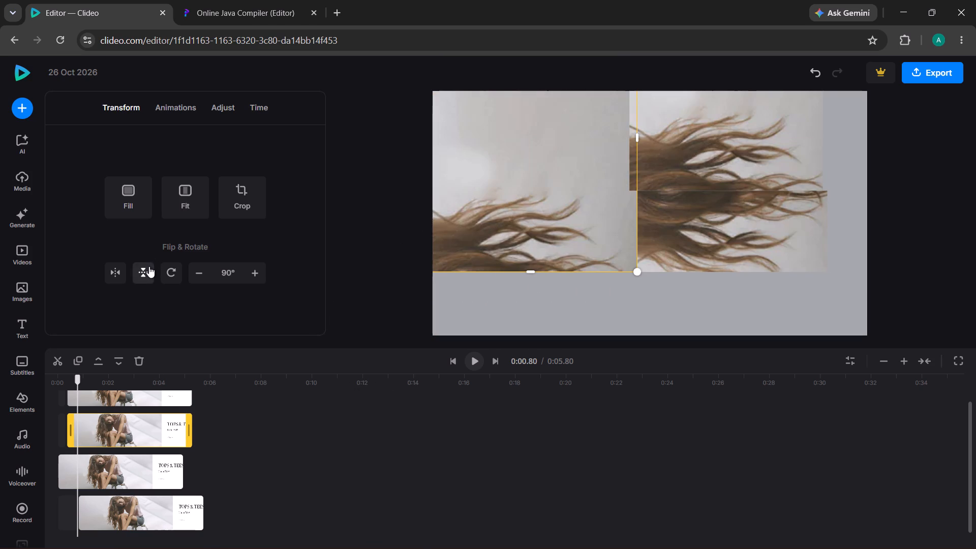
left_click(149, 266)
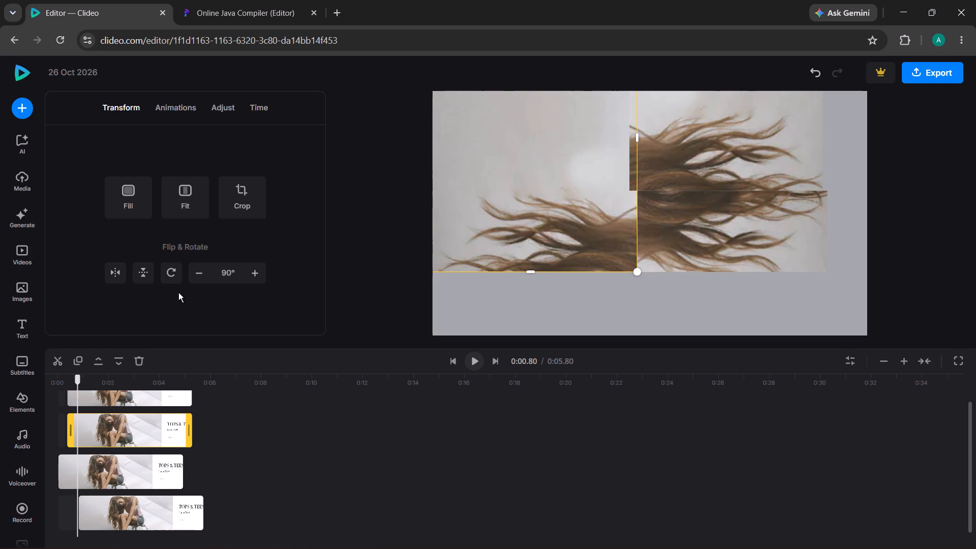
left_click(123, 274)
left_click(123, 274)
Move the second track's clip lower and crop its upper edge down past the blank background to the hair.
left_click_drag(527, 187, 562, 269)
left_click(562, 269)
left_click_drag(562, 269, 567, 314)
left_click_drag(567, 126, 573, 192)
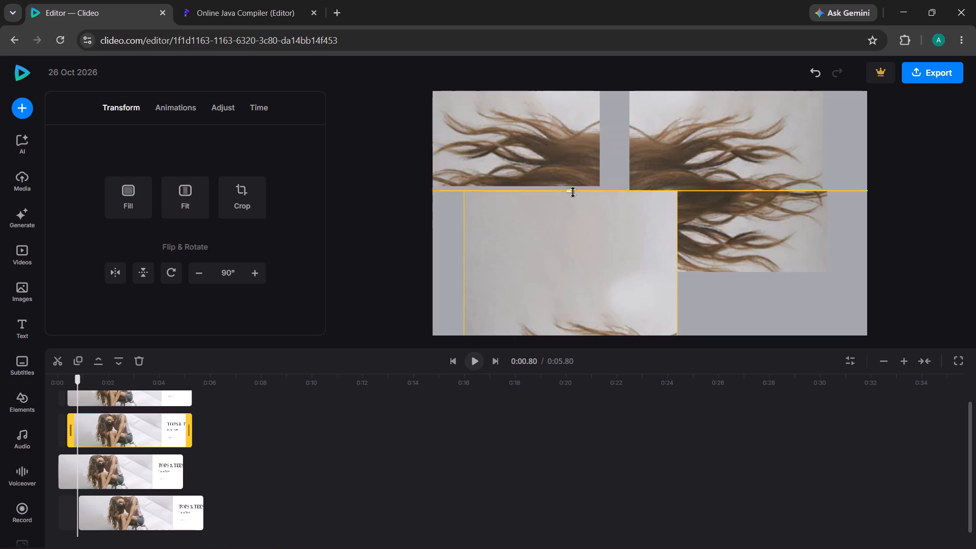
left_click_drag(573, 192, 561, 313)
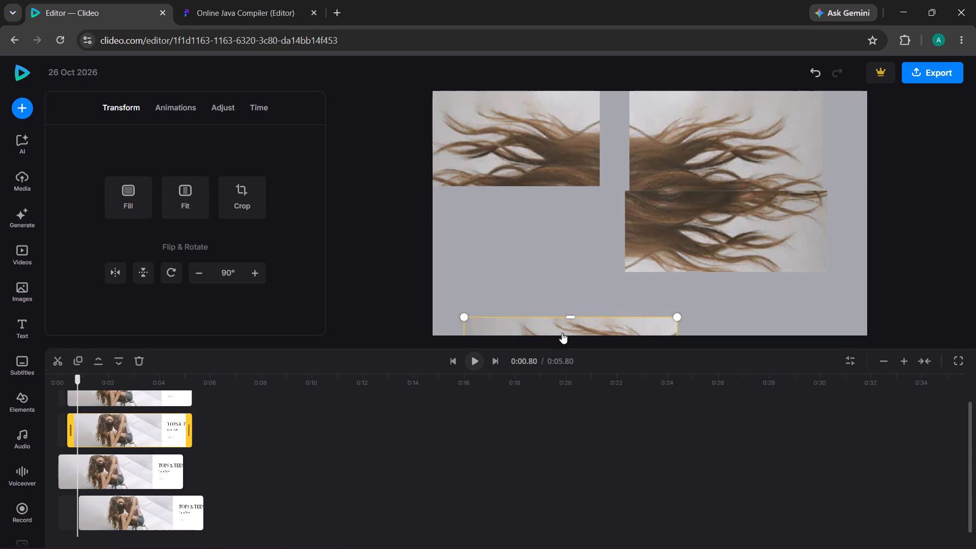
Place the cropped hair strip beneath the upper-left clip, beside the 270° strip, and dismiss the chat notification.
left_click_drag(562, 332, 503, 219)
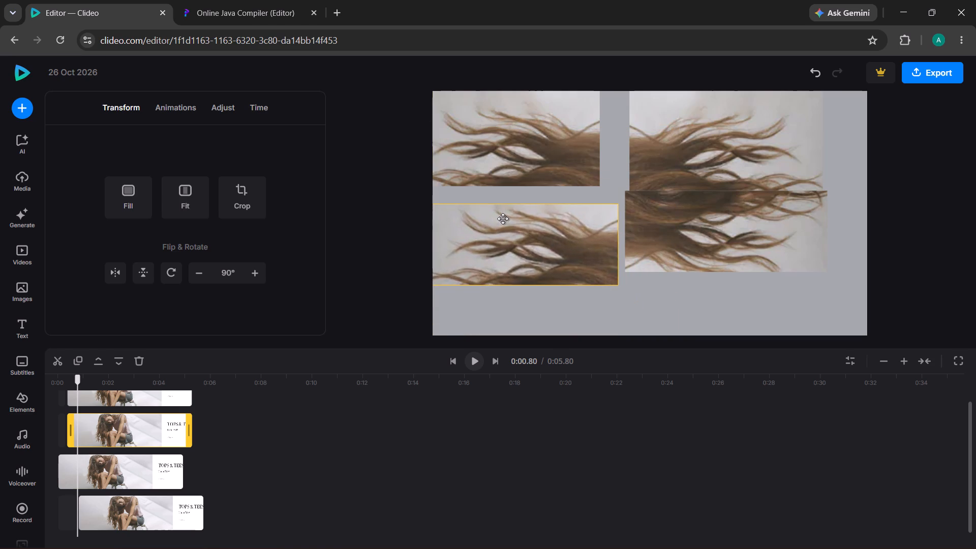
left_click_drag(503, 219, 508, 208)
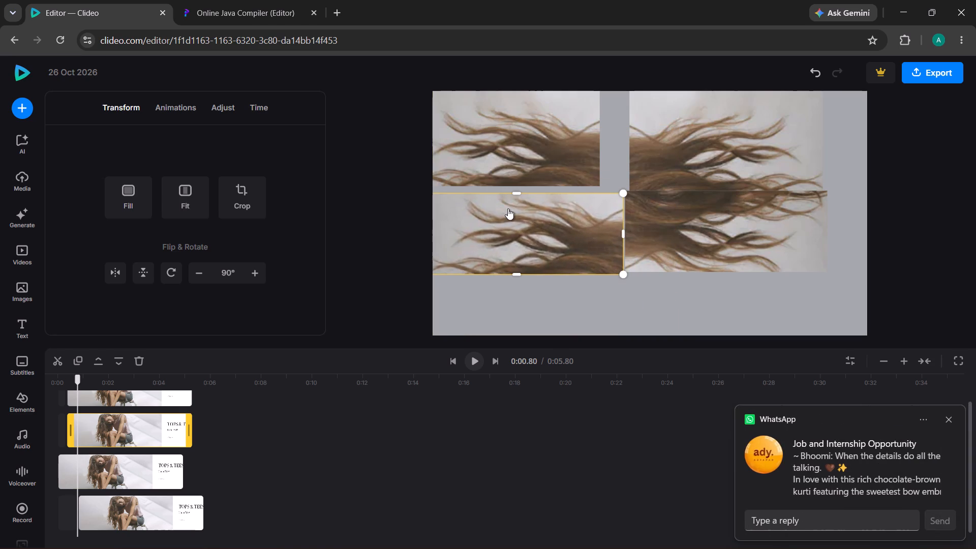
left_click(947, 420)
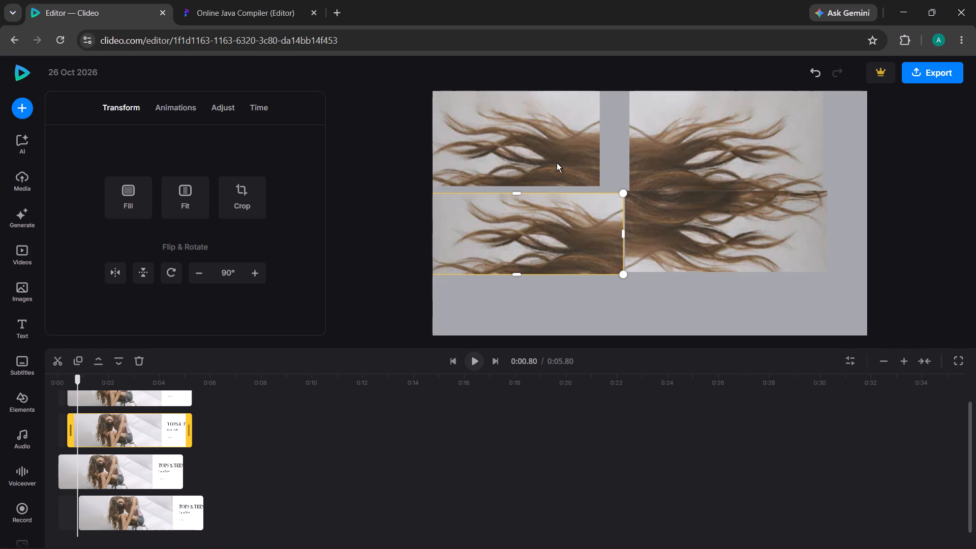
Move the fourth track's 90° clip against the upper-right clip, with their inner and lower edges aligned.
left_click_drag(557, 163, 587, 166)
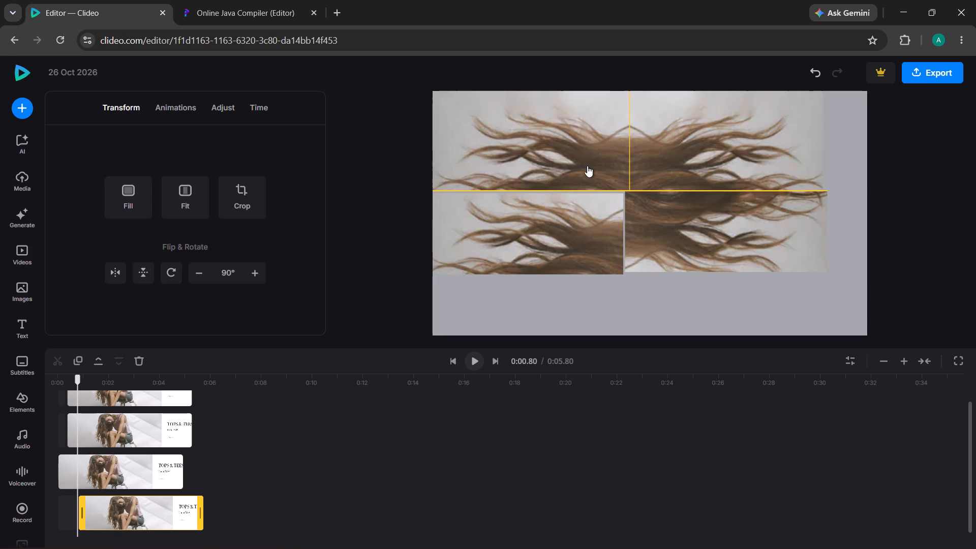
Lower the second track's hair strip to leave a gap under the upper-left clip, its inner edge meeting the 270° strip.
left_click(651, 212)
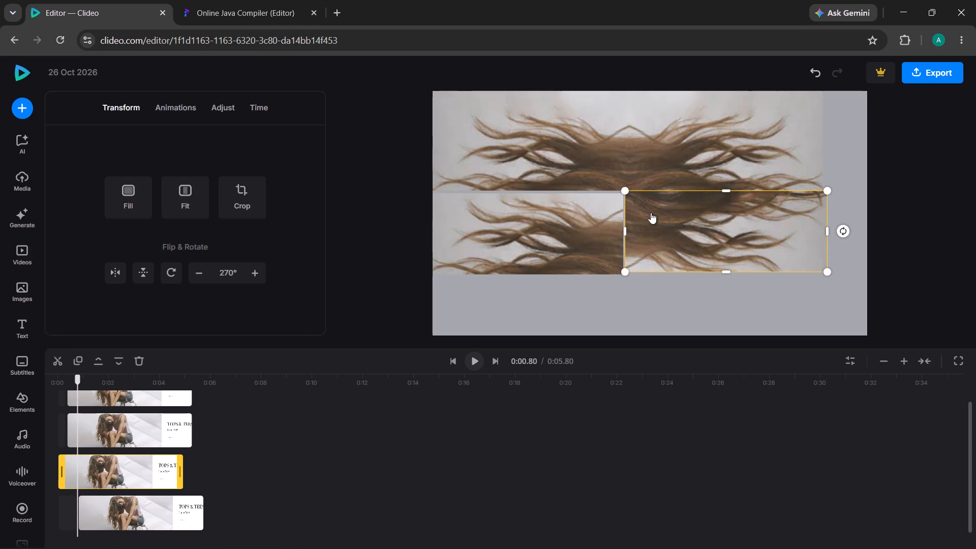
left_click(592, 219)
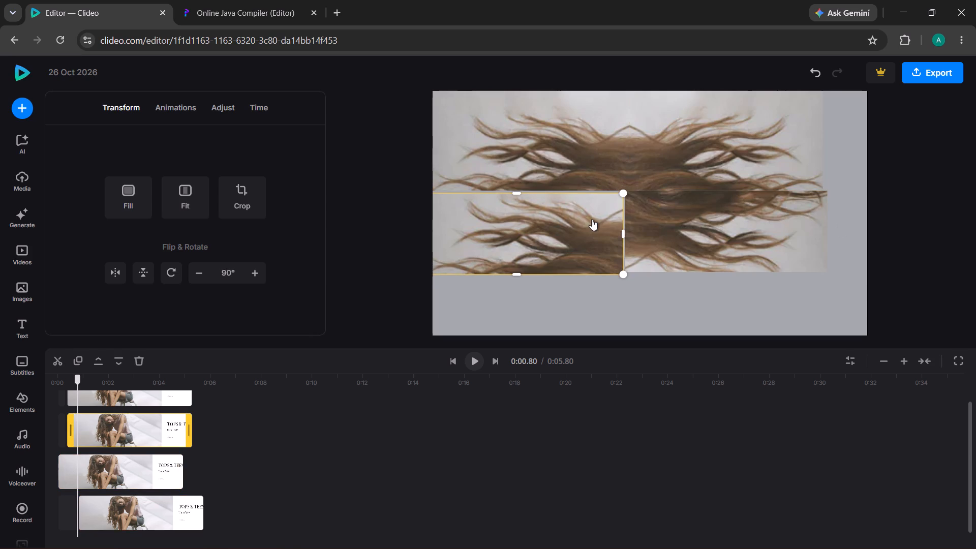
left_click(592, 219)
left_click_drag(592, 219, 592, 237)
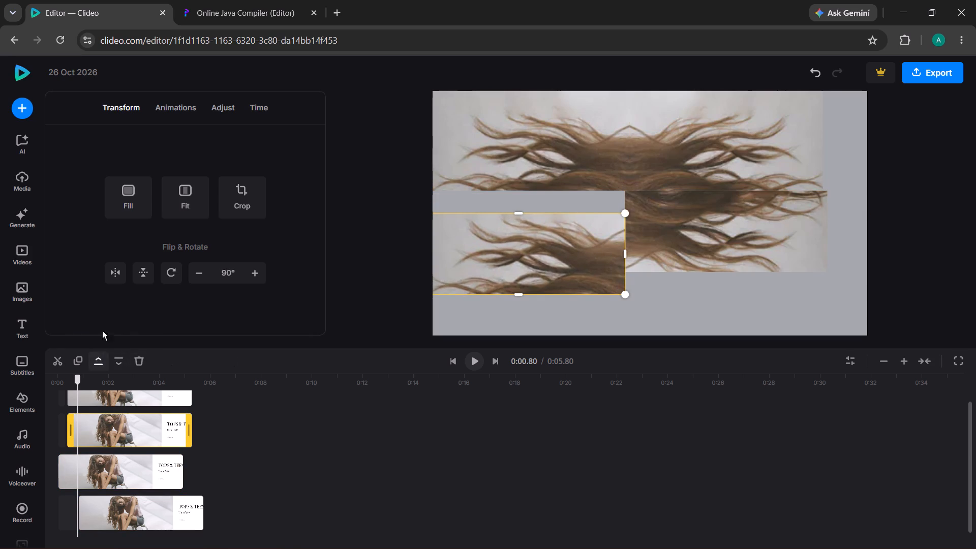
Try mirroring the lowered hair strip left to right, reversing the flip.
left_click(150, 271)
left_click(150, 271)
Delete the separate 90° hair picture lying below the first picture on the canvas.
left_click(486, 143)
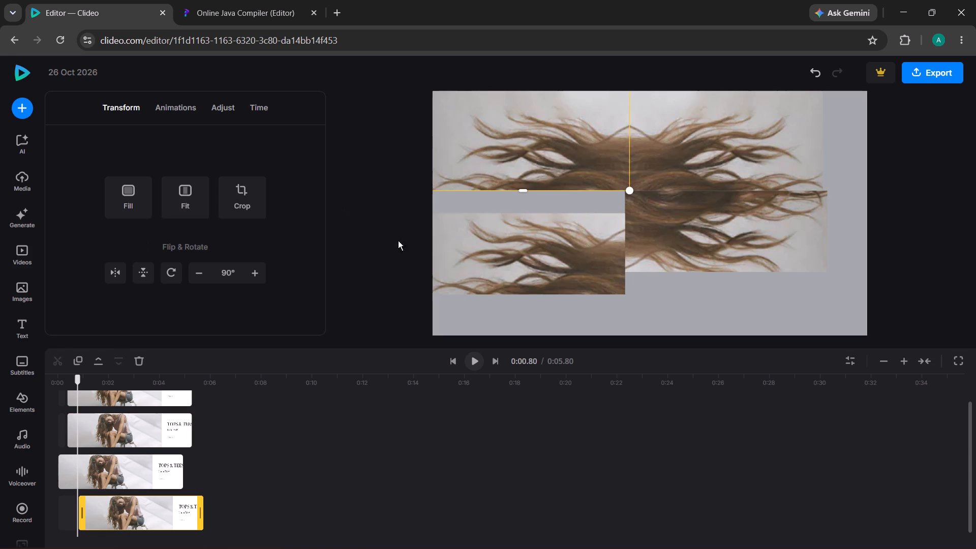
left_click(239, 458)
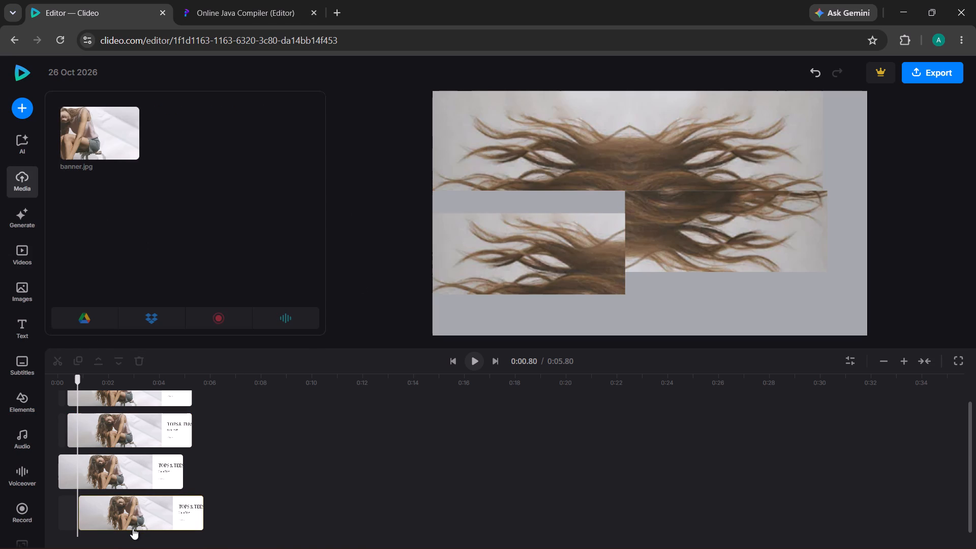
left_click(133, 528)
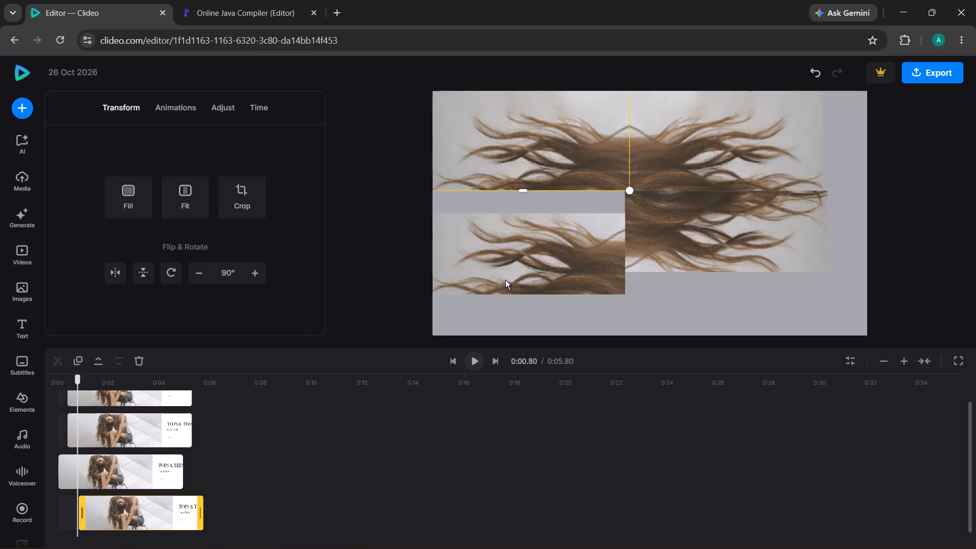
left_click(505, 280)
key("Delete")
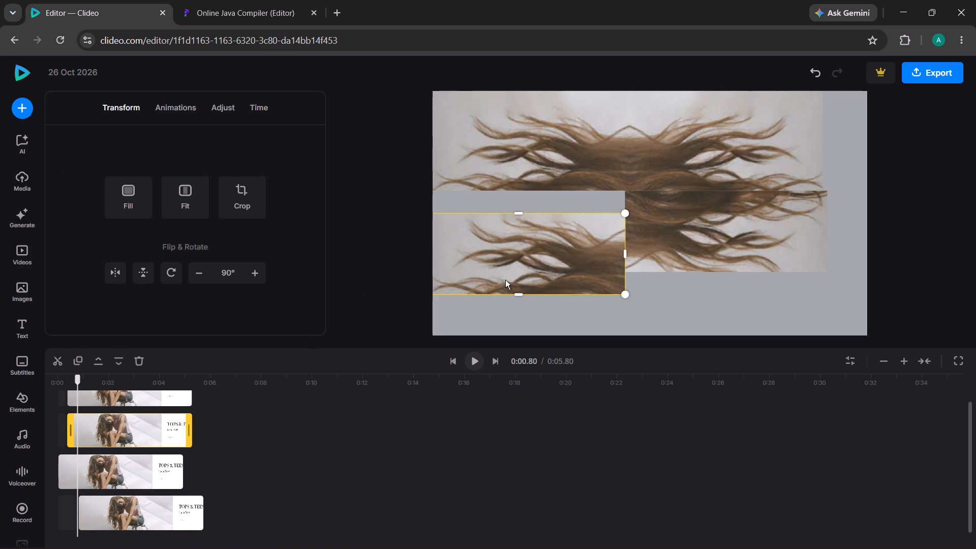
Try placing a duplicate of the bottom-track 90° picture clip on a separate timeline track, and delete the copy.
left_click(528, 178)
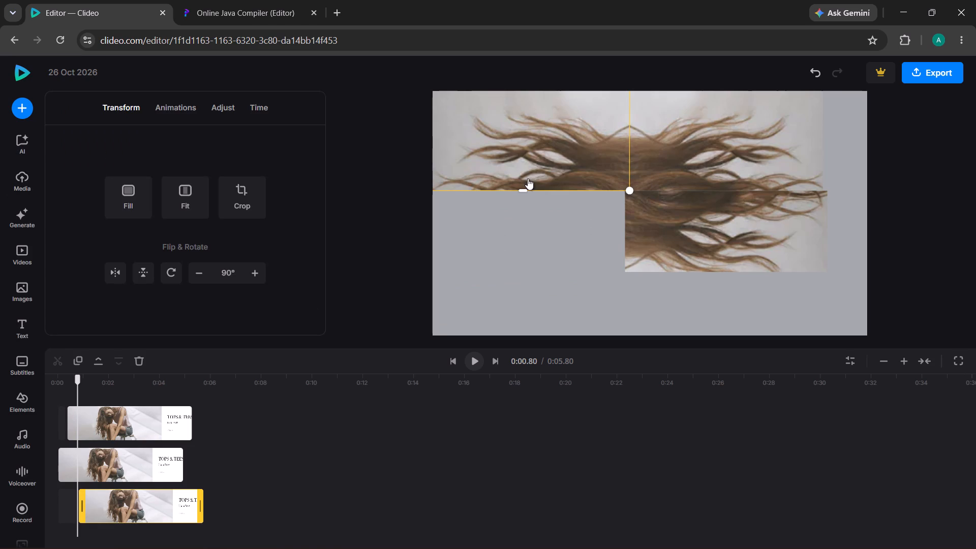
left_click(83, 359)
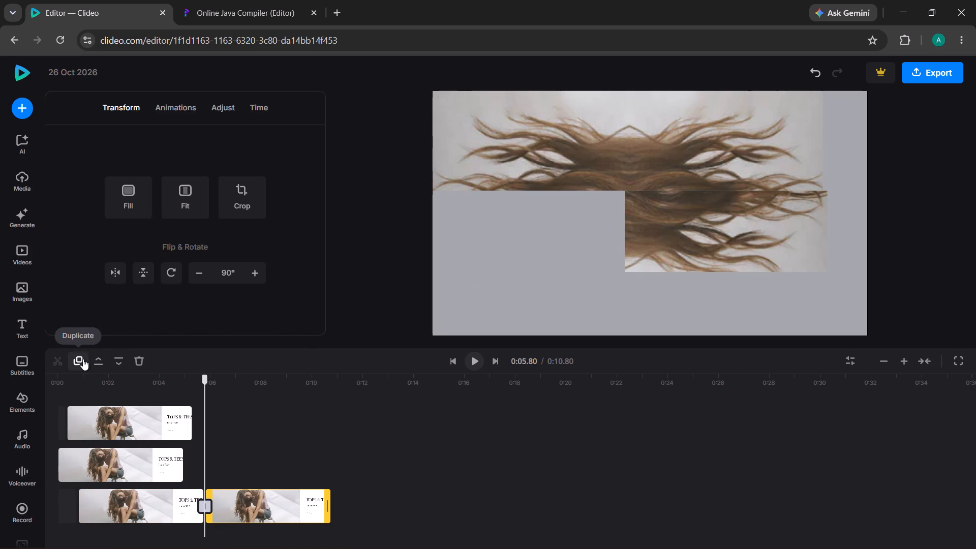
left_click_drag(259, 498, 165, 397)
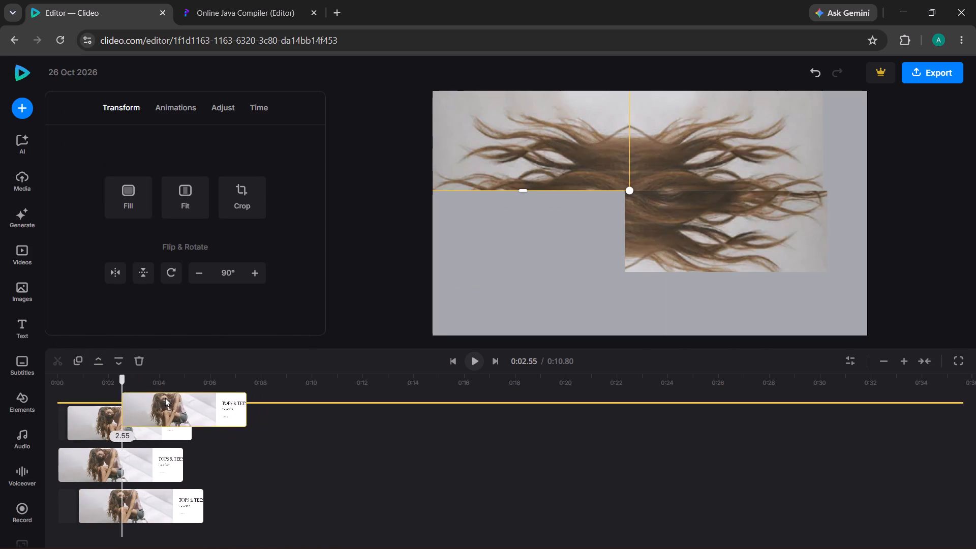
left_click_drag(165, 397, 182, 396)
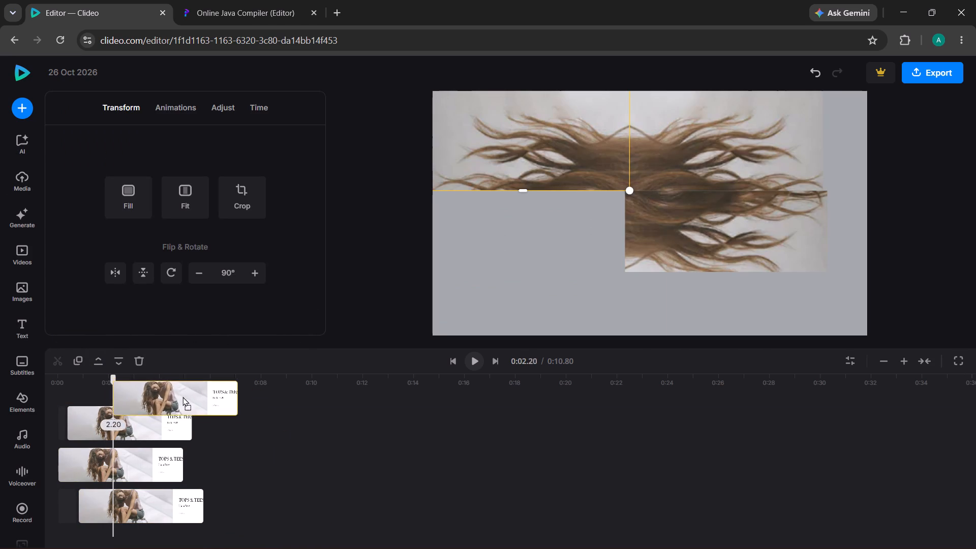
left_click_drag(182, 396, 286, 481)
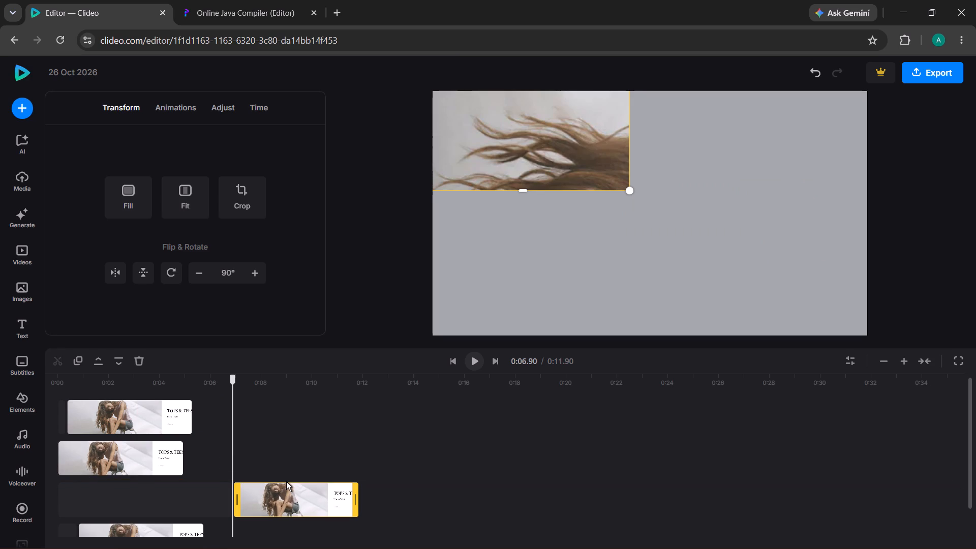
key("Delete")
Duplicate the 270° hair strip clip and place the copy on a new top track starting at about 0:01.87.
left_click(151, 389)
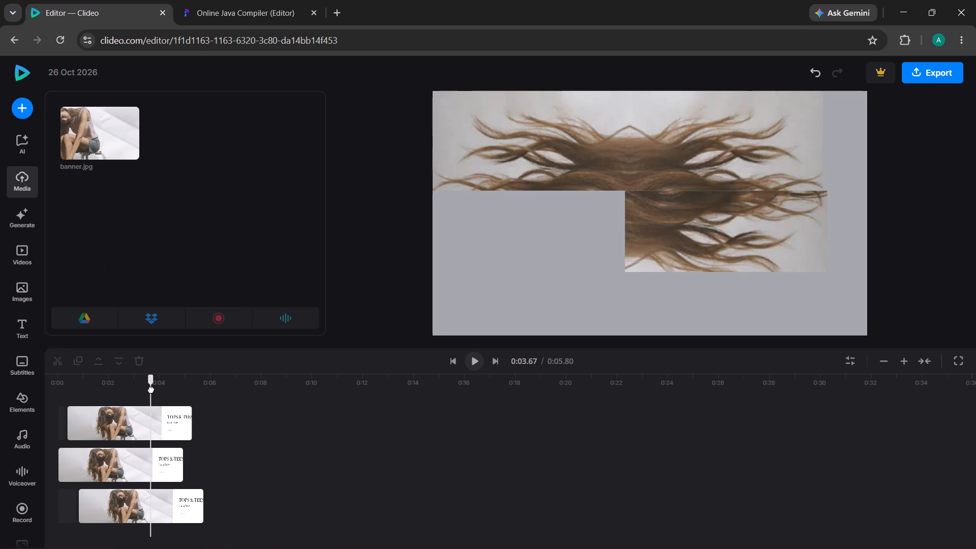
left_click(151, 389)
left_click(655, 209)
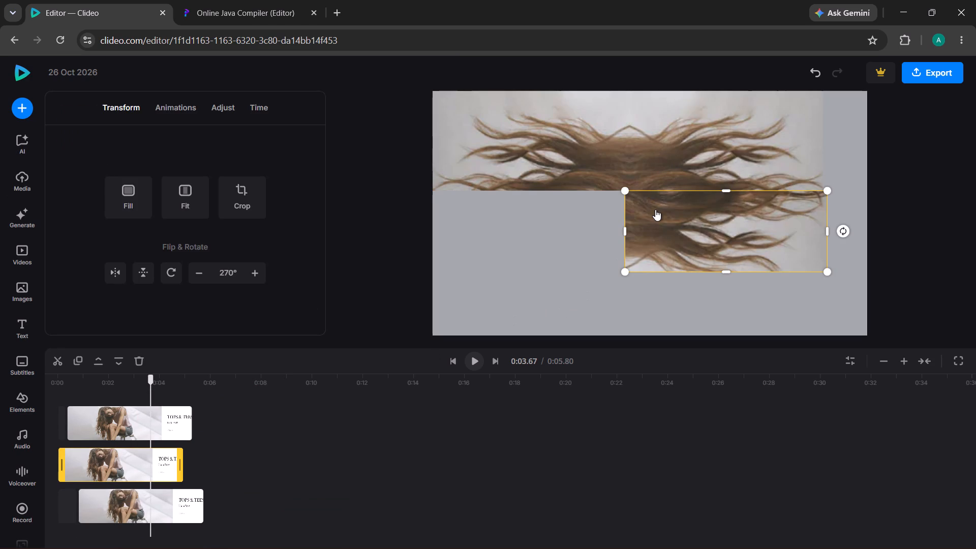
left_click(77, 365)
left_click_drag(241, 466, 218, 402)
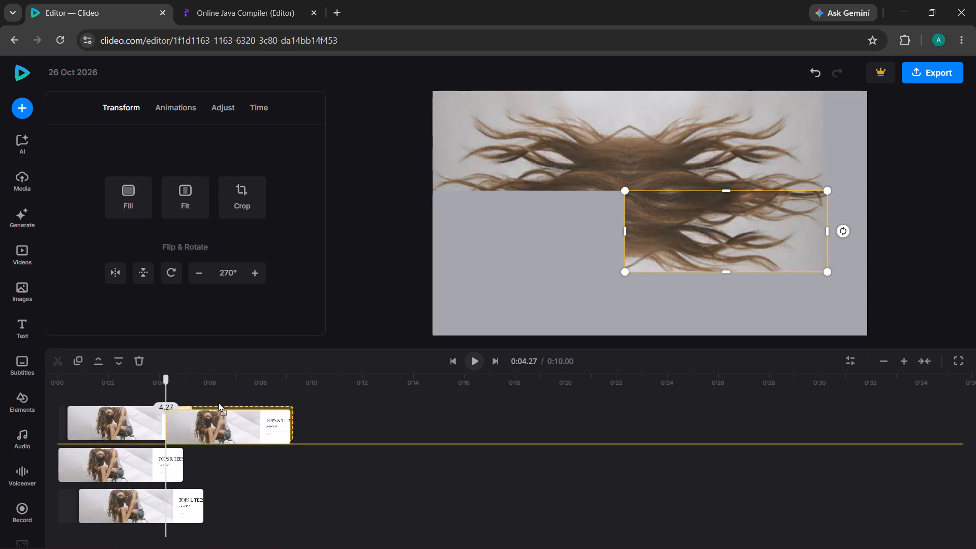
left_click_drag(218, 402, 216, 400)
left_click_drag(206, 425, 150, 428)
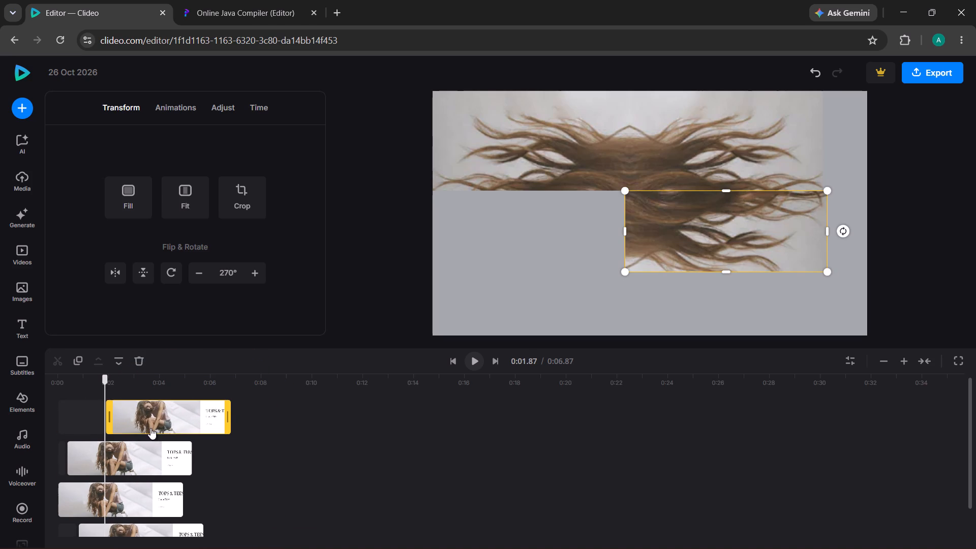
Move the copied 270° strip leftward beneath the first picture, level with the original strip and overlapping its left end.
left_click(642, 224)
left_click_drag(646, 223, 534, 242)
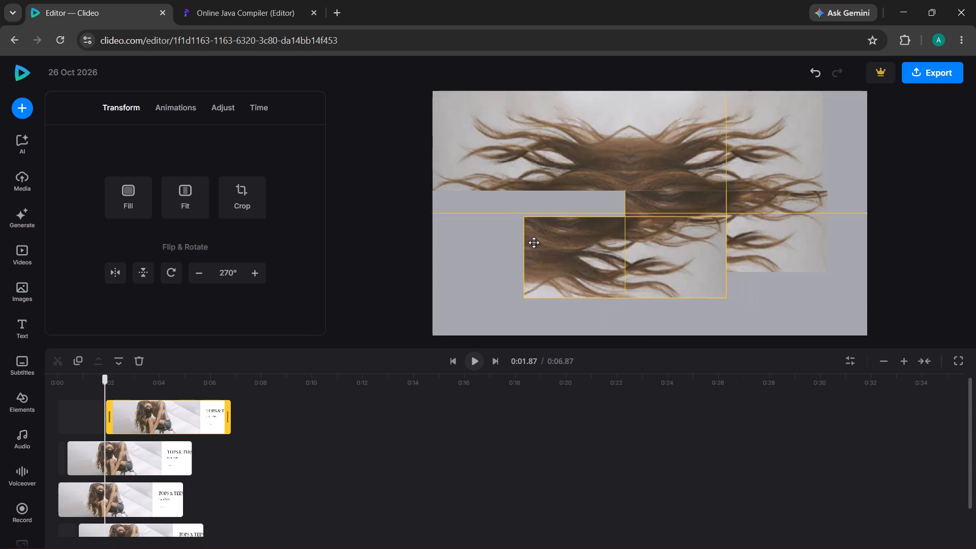
left_click_drag(534, 242, 469, 223)
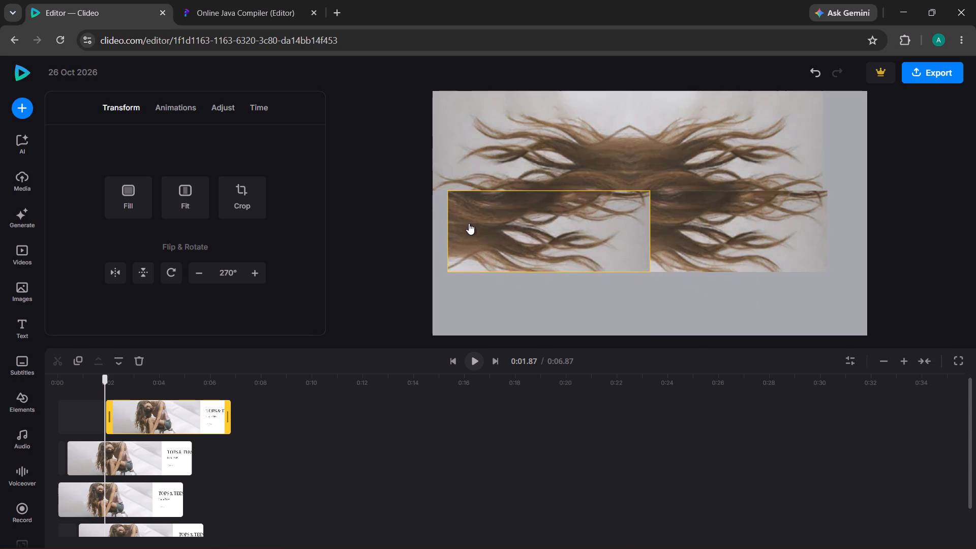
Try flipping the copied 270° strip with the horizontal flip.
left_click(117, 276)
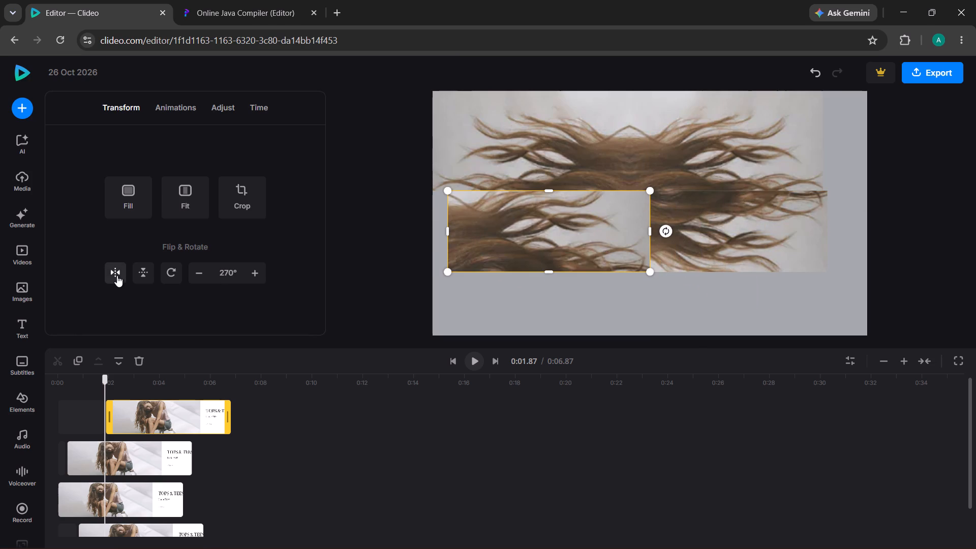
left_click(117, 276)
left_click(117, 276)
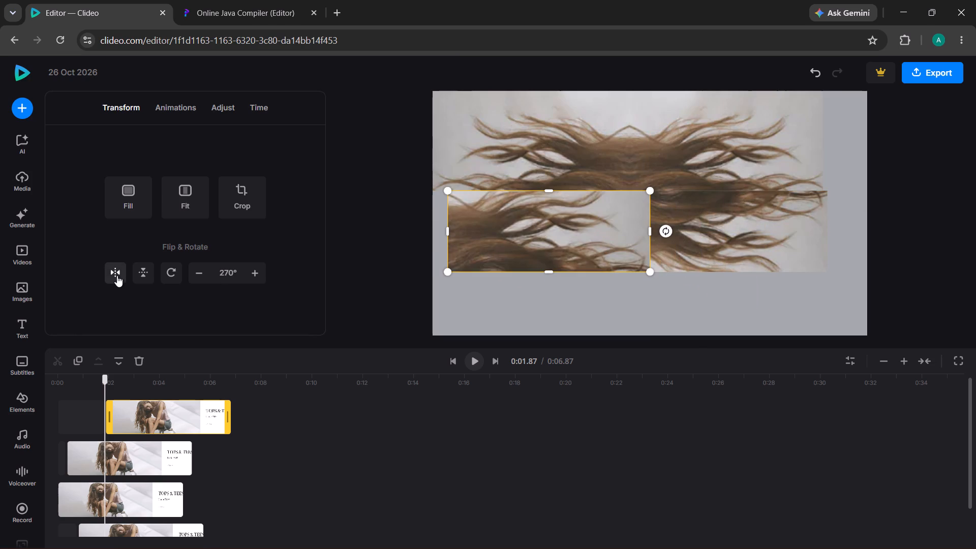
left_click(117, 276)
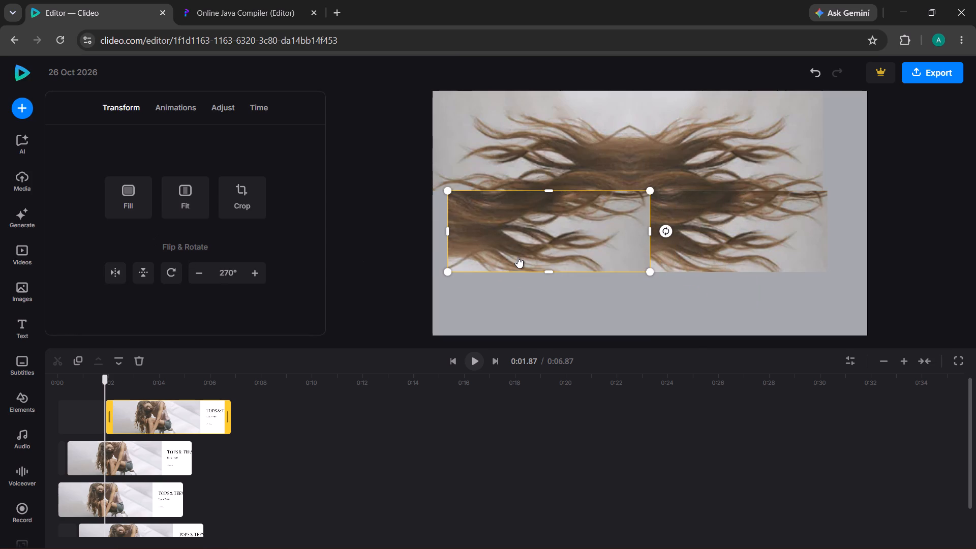
Nudge the copied strip slightly right along the first picture's lower edge.
left_click_drag(517, 257, 522, 257)
left_click(540, 274)
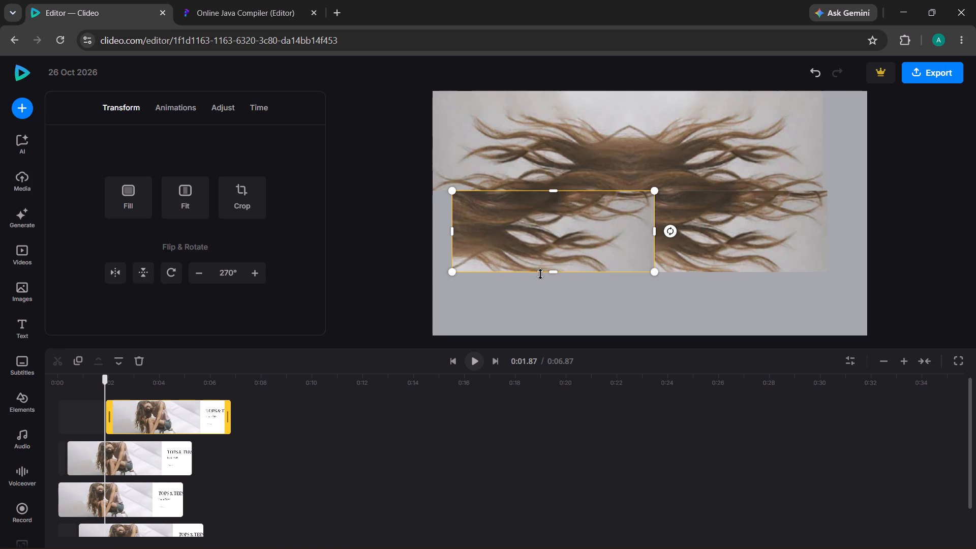
left_click(573, 301)
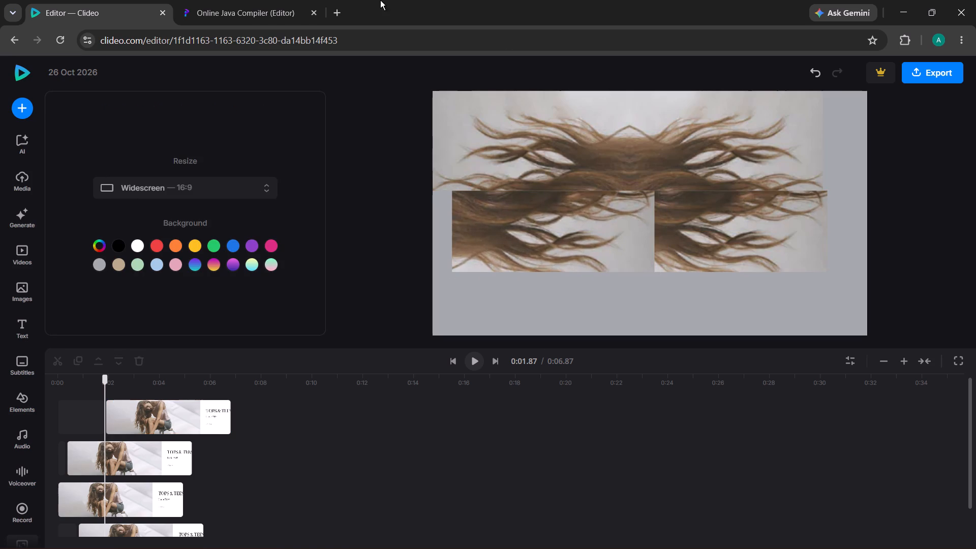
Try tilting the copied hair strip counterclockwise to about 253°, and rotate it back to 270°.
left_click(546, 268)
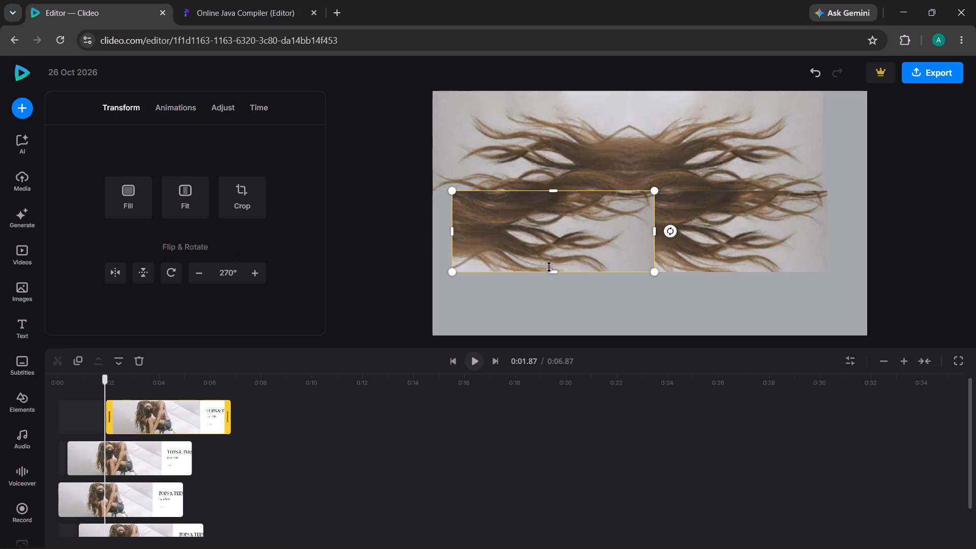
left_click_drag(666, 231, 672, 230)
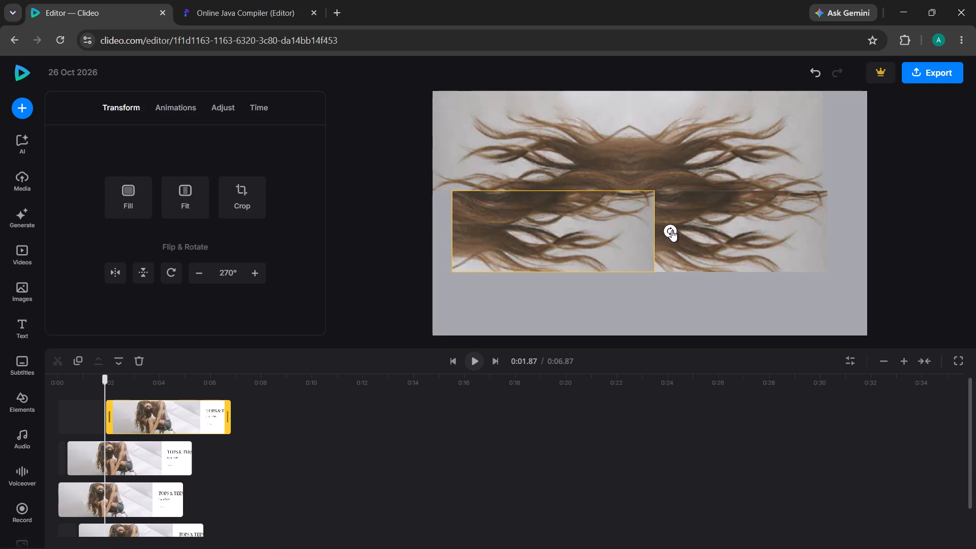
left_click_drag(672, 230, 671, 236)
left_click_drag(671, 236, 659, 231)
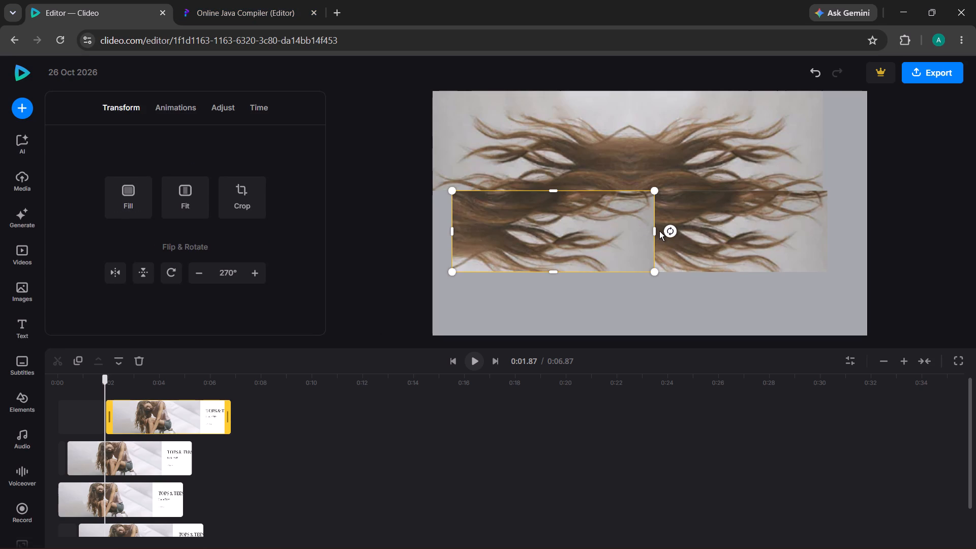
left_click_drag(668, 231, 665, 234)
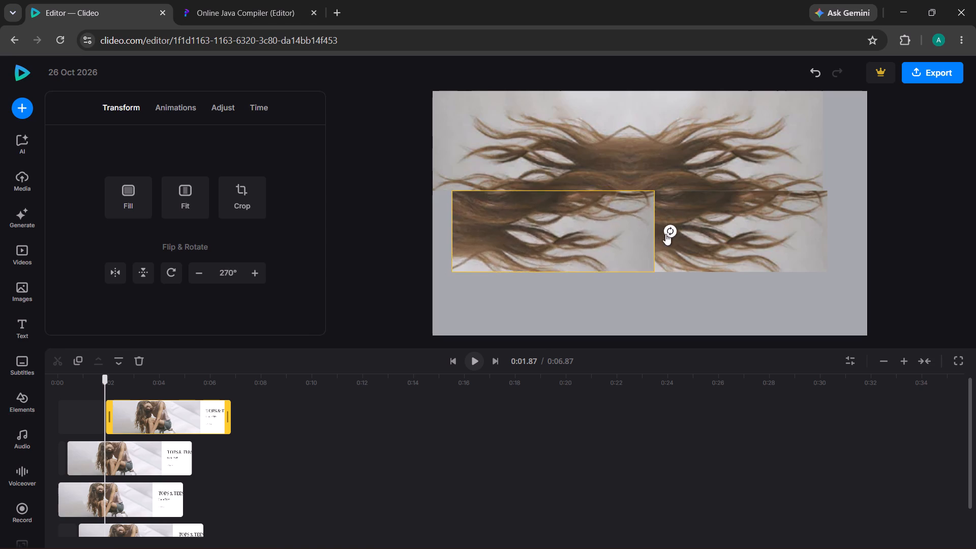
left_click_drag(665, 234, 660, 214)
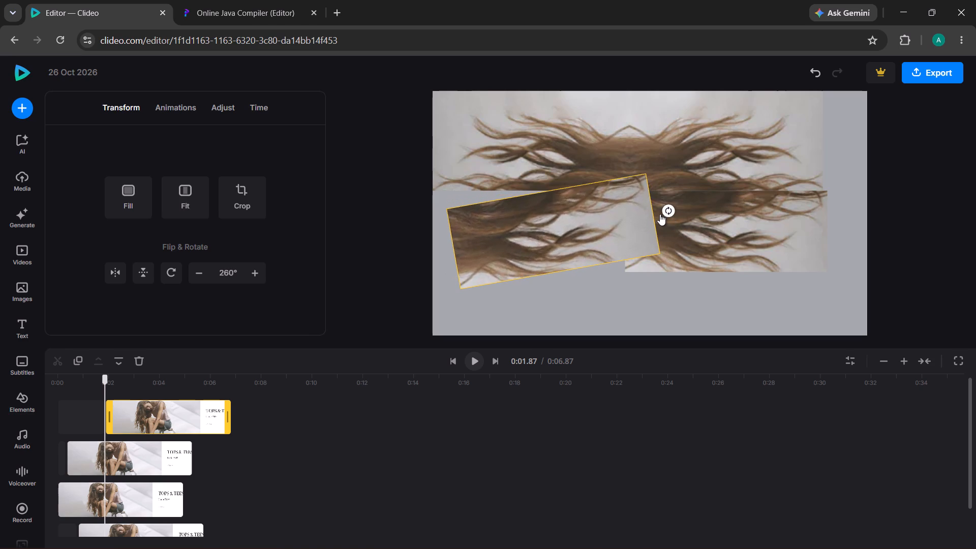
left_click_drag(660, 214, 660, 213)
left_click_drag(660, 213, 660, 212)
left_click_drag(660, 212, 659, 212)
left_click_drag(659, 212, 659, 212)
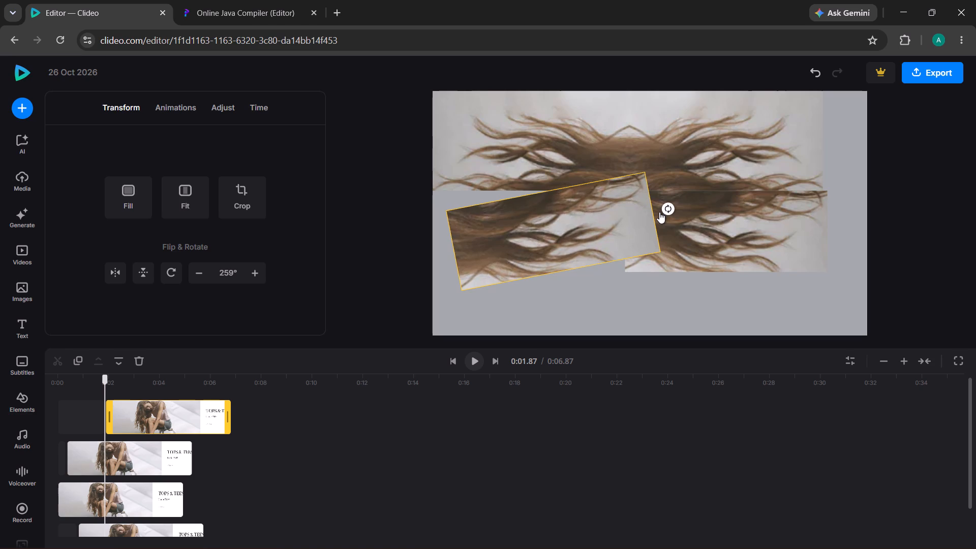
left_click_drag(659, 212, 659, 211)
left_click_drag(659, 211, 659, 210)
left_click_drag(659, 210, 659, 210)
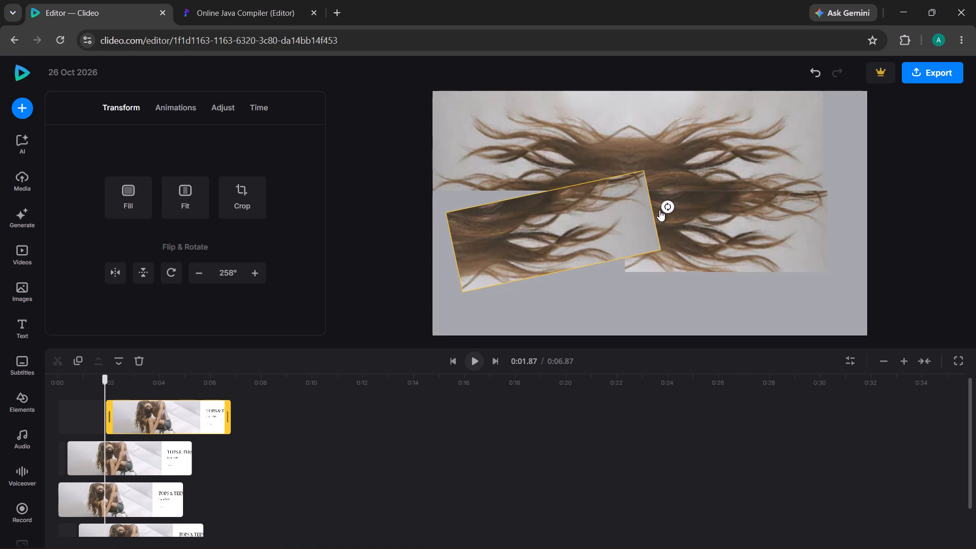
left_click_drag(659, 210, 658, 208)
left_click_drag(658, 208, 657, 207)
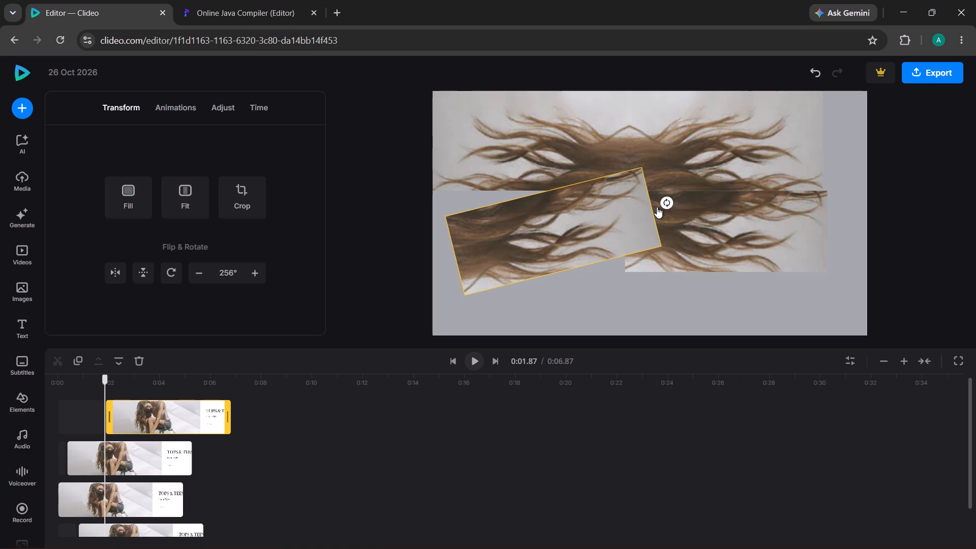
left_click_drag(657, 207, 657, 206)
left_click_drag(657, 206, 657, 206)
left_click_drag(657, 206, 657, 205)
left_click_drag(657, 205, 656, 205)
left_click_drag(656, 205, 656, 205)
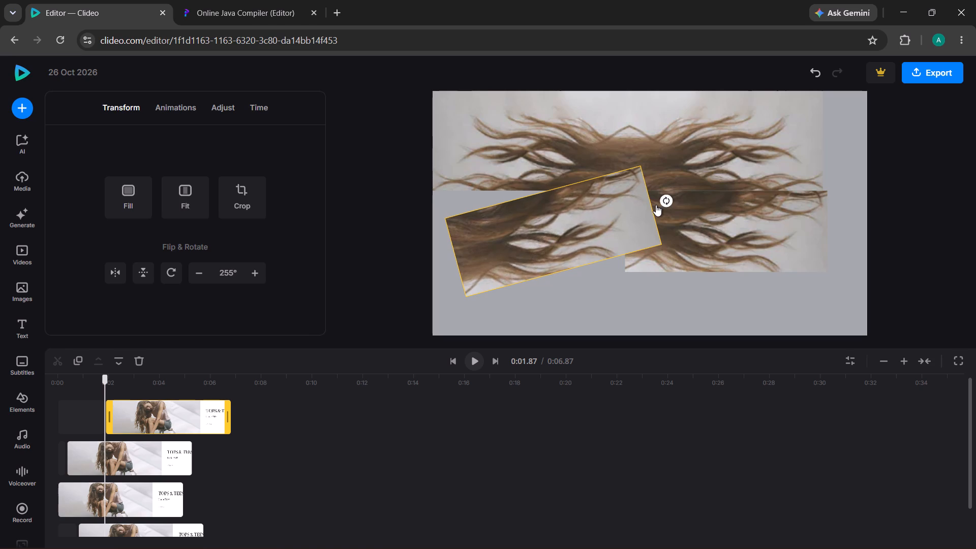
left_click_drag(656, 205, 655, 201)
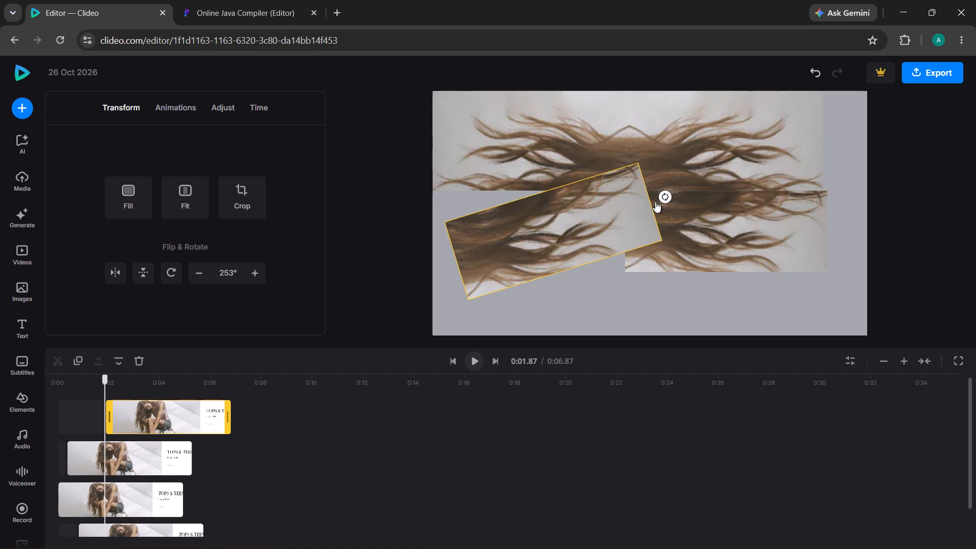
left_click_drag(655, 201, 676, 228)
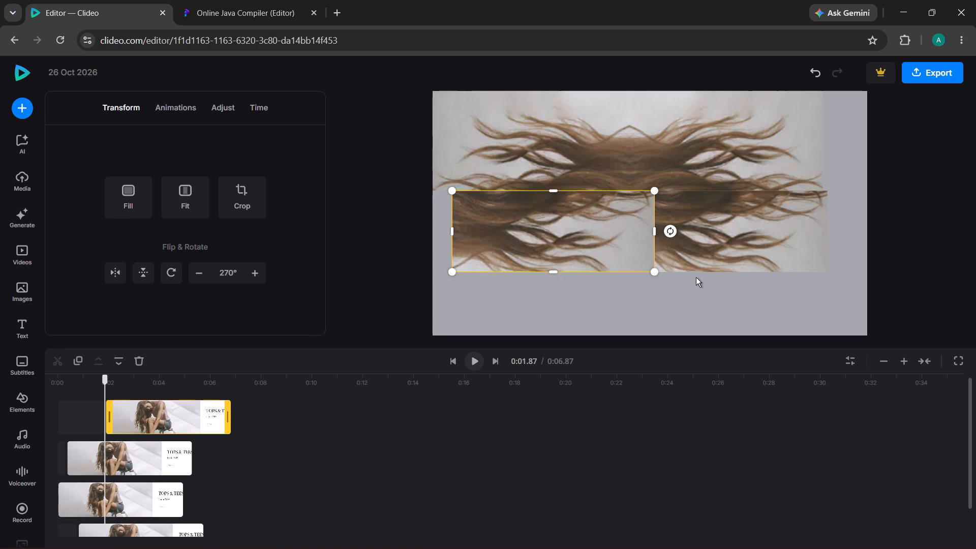
Try the purple-to-teal gradient and solid green as canvas backgrounds, and set the background to solid purple.
left_click(696, 277)
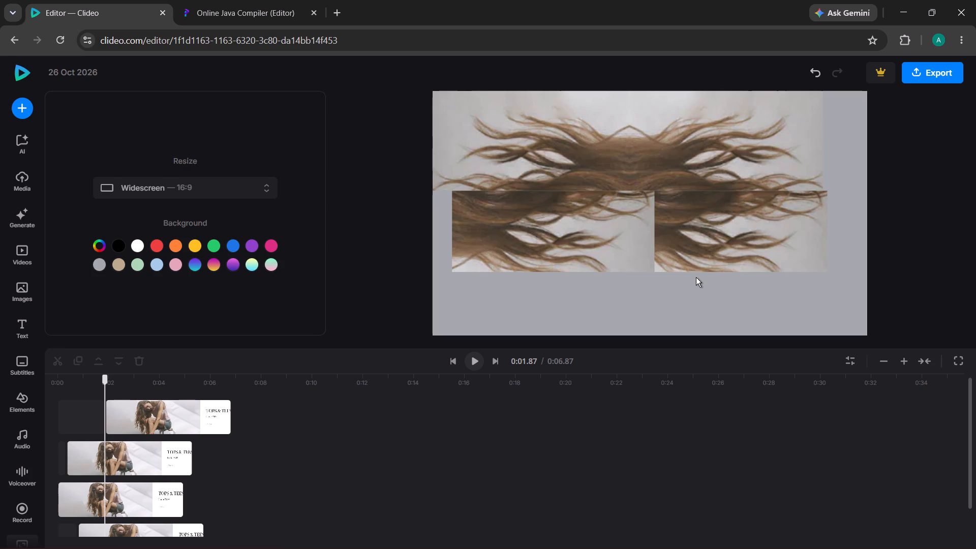
left_click(664, 297)
left_click(191, 261)
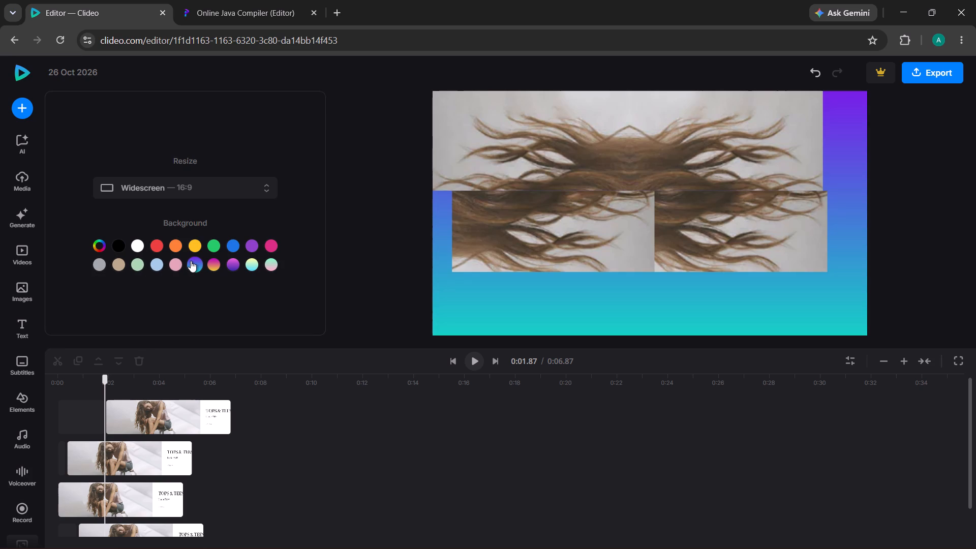
left_click(212, 238)
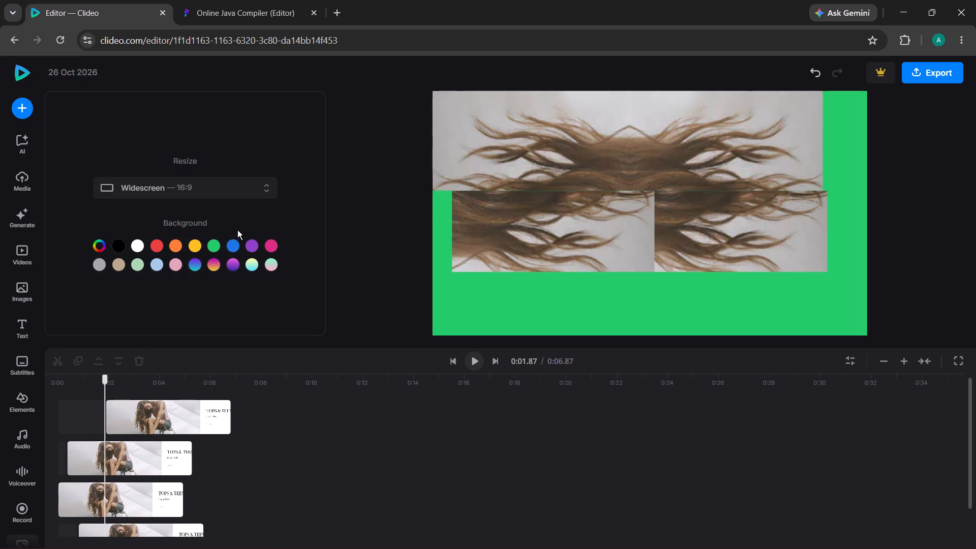
left_click(252, 239)
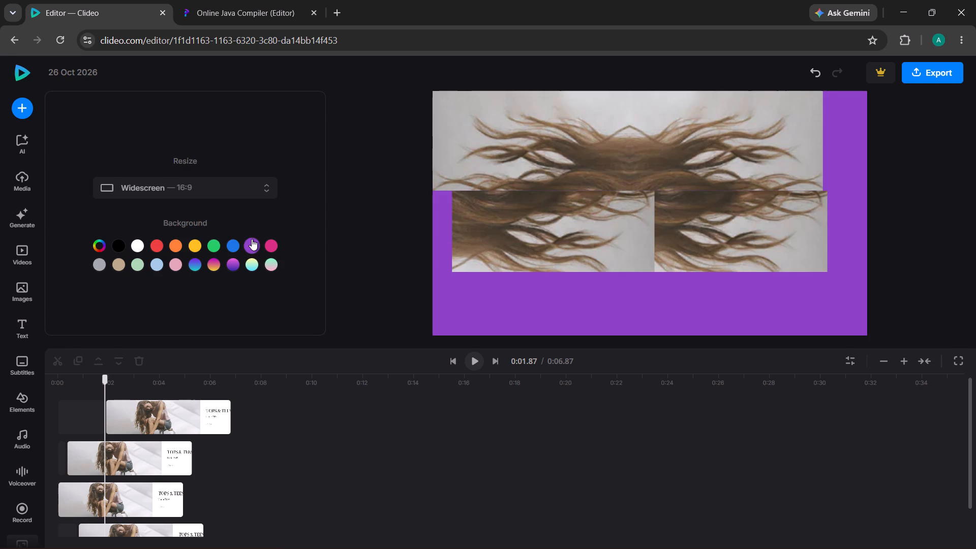
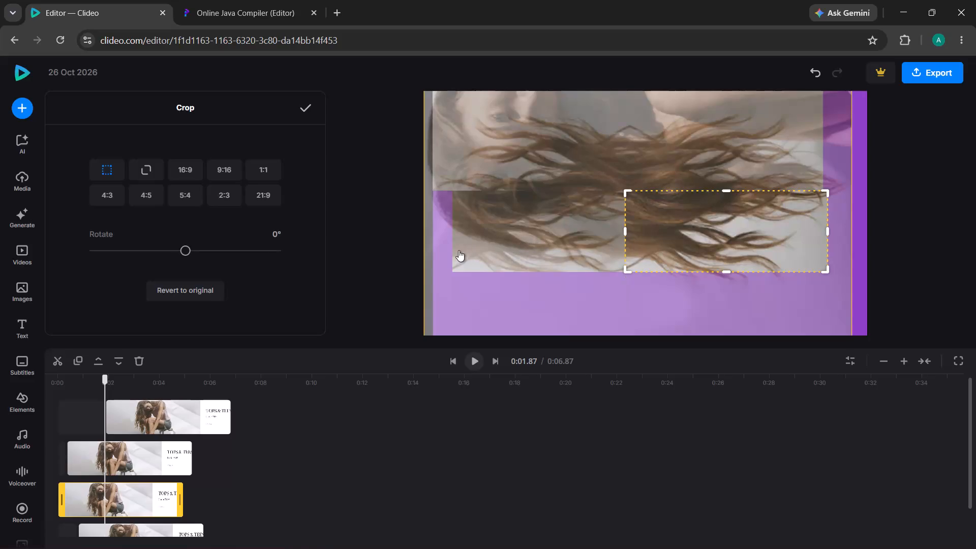
Leave the crop mode and rotate the copied hair strip from its 270° orientation to 90°.
left_click(426, 246)
left_click(927, 155)
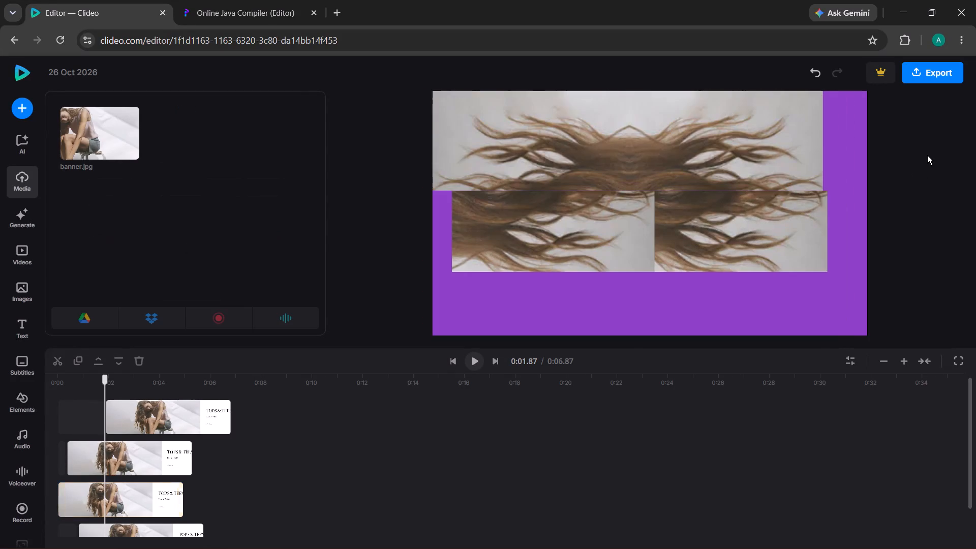
left_click(814, 209)
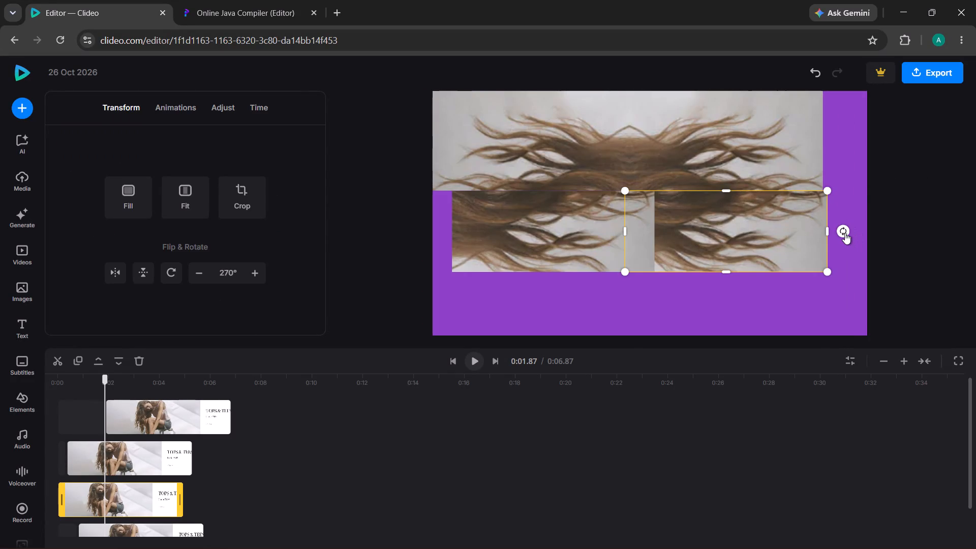
left_click_drag(845, 233, 711, 212)
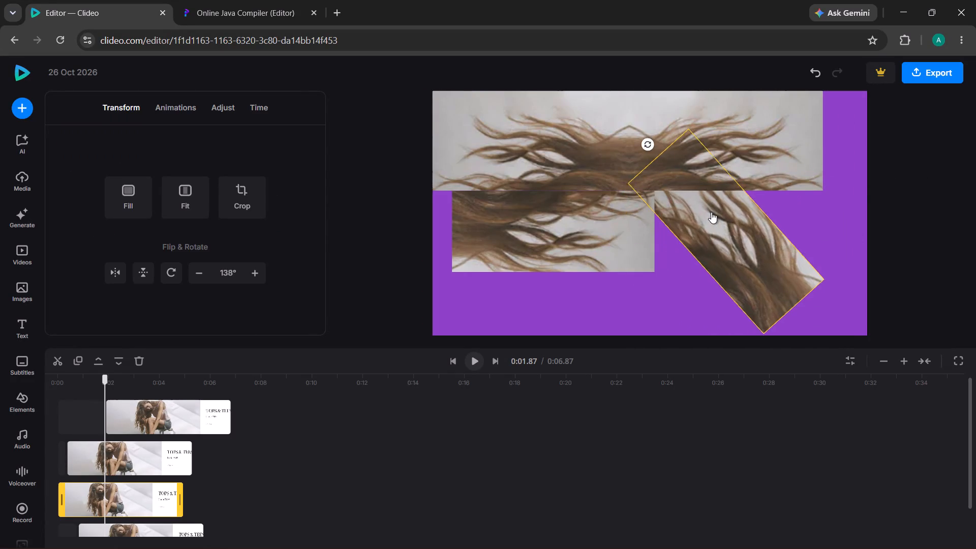
left_click_drag(711, 212, 675, 233)
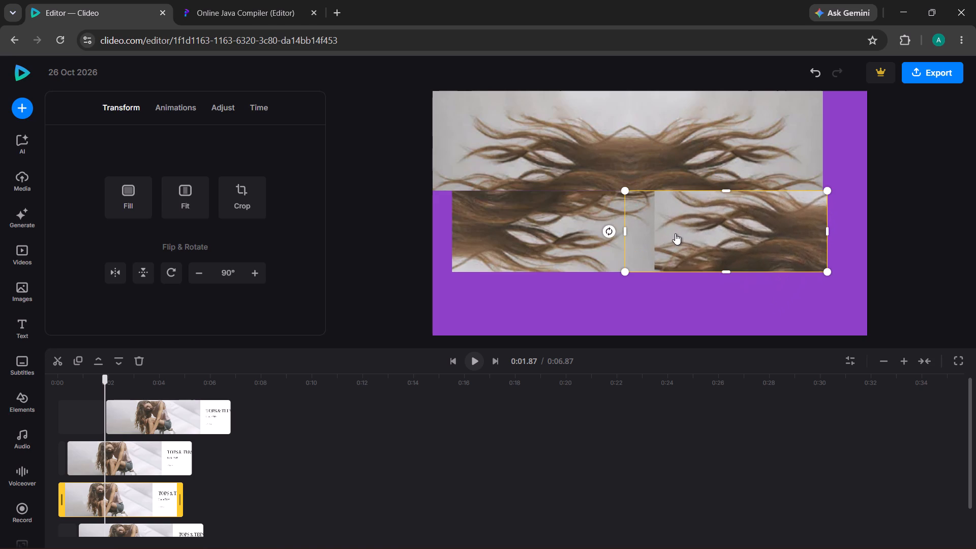
Enlarge the 90° strip downward to the canvas bottom and leftward past the canvas's left edge.
left_click_drag(709, 268, 714, 341)
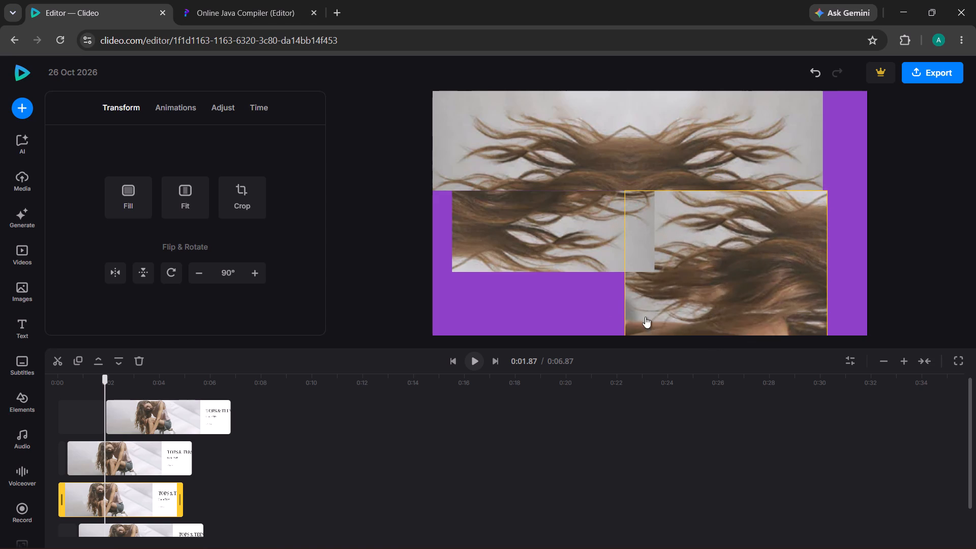
left_click_drag(625, 274, 443, 312)
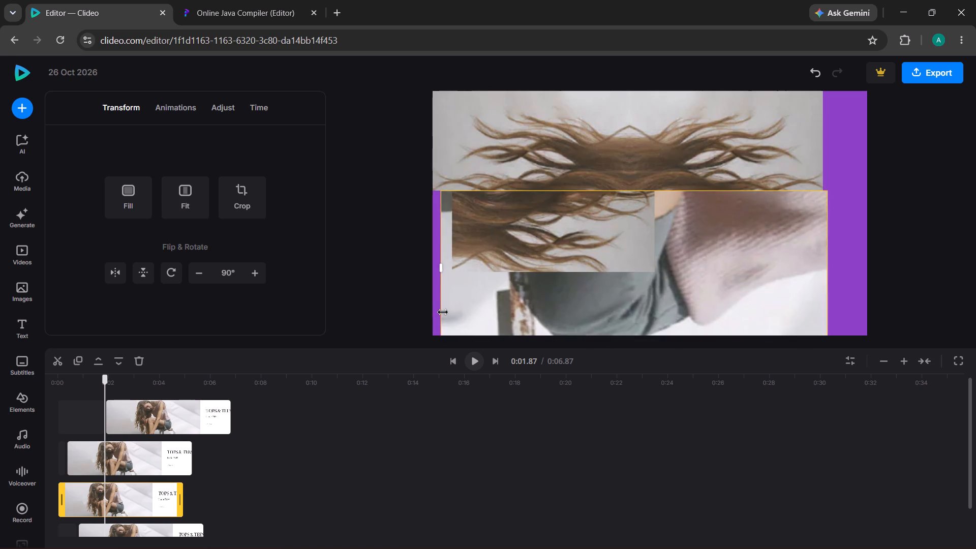
left_click_drag(443, 312, 428, 248)
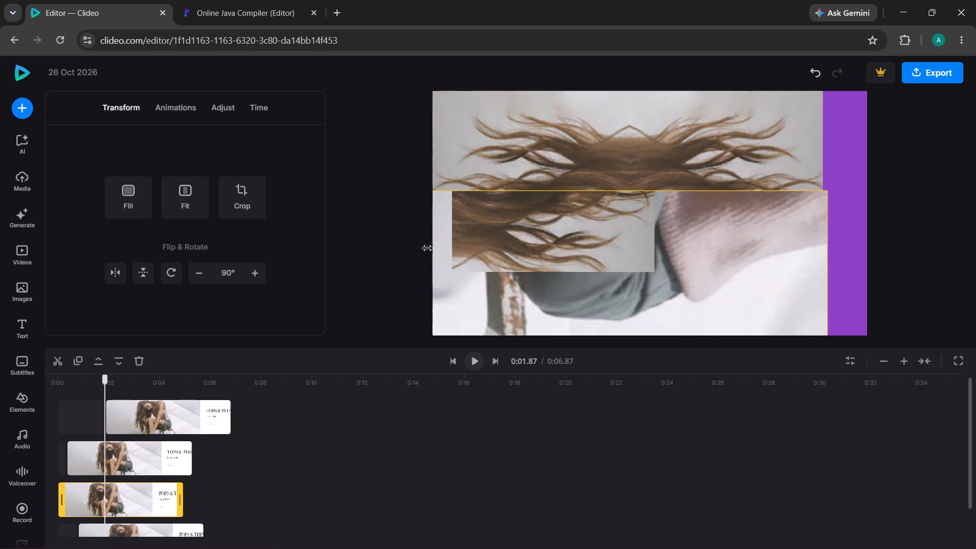
left_click_drag(428, 248, 407, 225)
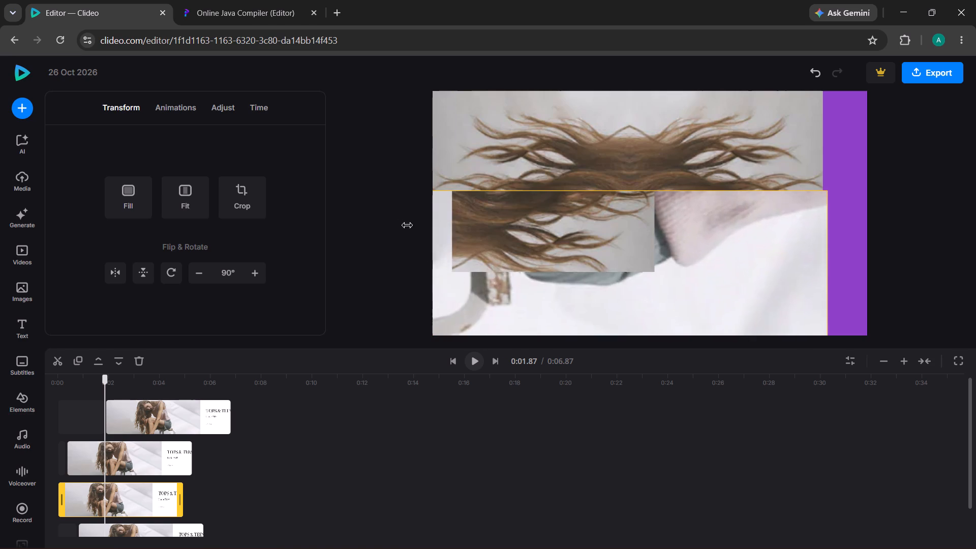
left_click_drag(407, 225, 408, 222)
Move the smaller hair strip up over the mirrored hair picture, and shift the enlarged clip slightly right and up.
left_click_drag(600, 305, 622, 304)
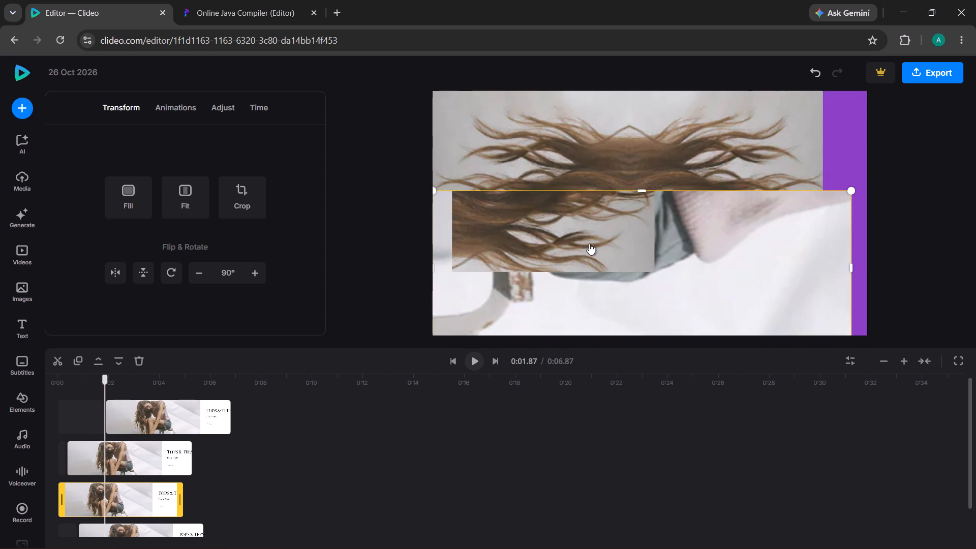
left_click_drag(589, 243, 743, 189)
left_click_drag(683, 286, 723, 297)
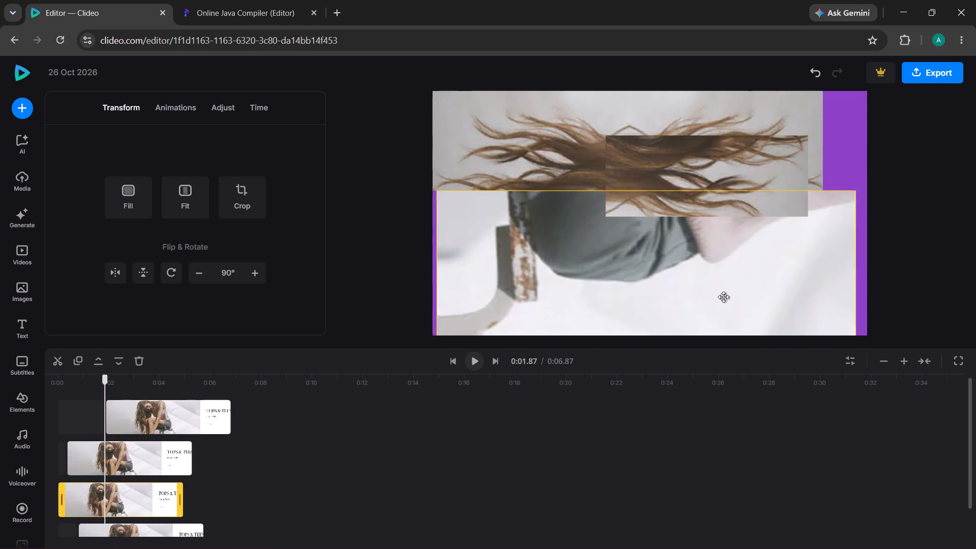
left_click_drag(723, 297, 706, 271)
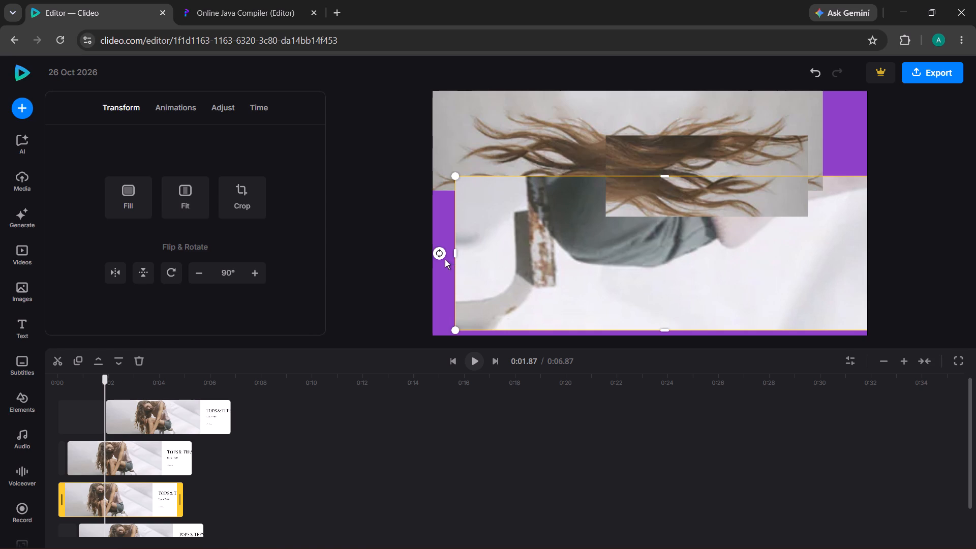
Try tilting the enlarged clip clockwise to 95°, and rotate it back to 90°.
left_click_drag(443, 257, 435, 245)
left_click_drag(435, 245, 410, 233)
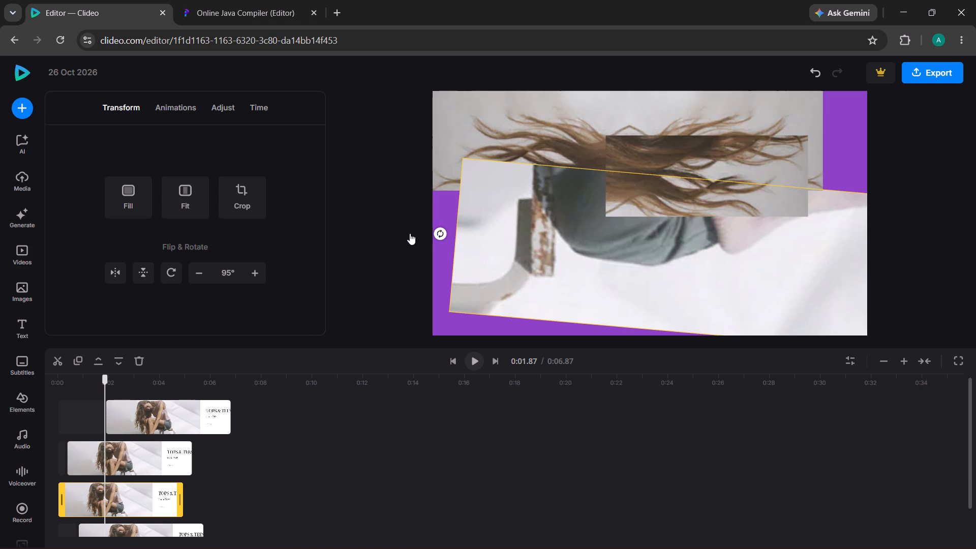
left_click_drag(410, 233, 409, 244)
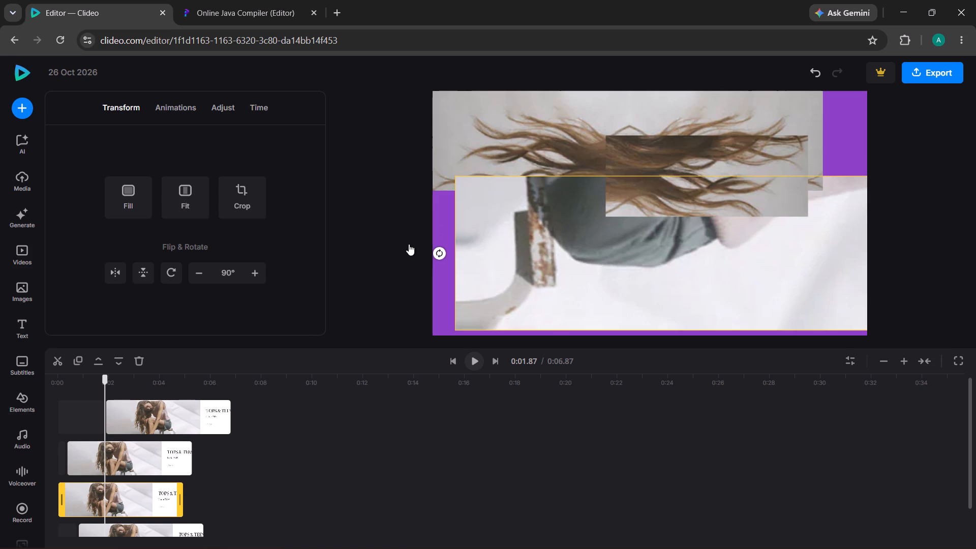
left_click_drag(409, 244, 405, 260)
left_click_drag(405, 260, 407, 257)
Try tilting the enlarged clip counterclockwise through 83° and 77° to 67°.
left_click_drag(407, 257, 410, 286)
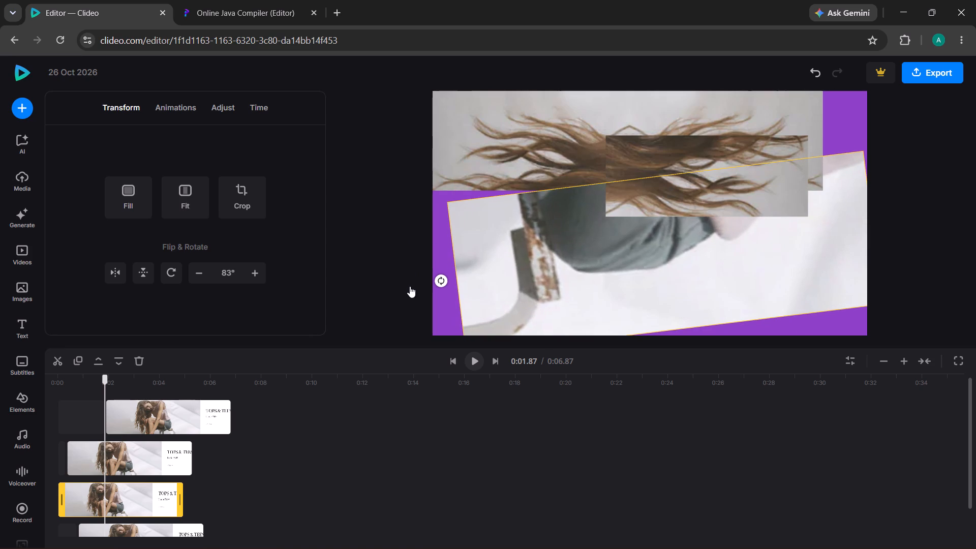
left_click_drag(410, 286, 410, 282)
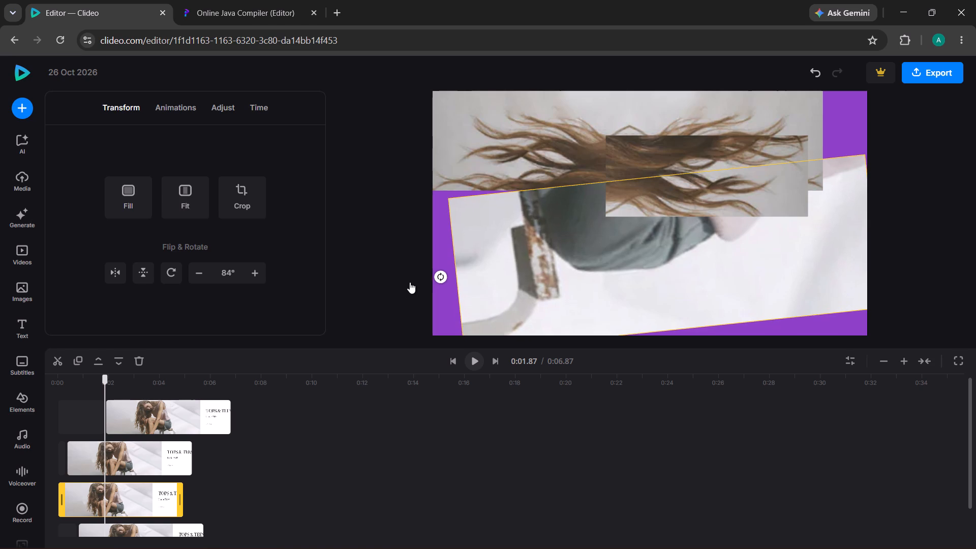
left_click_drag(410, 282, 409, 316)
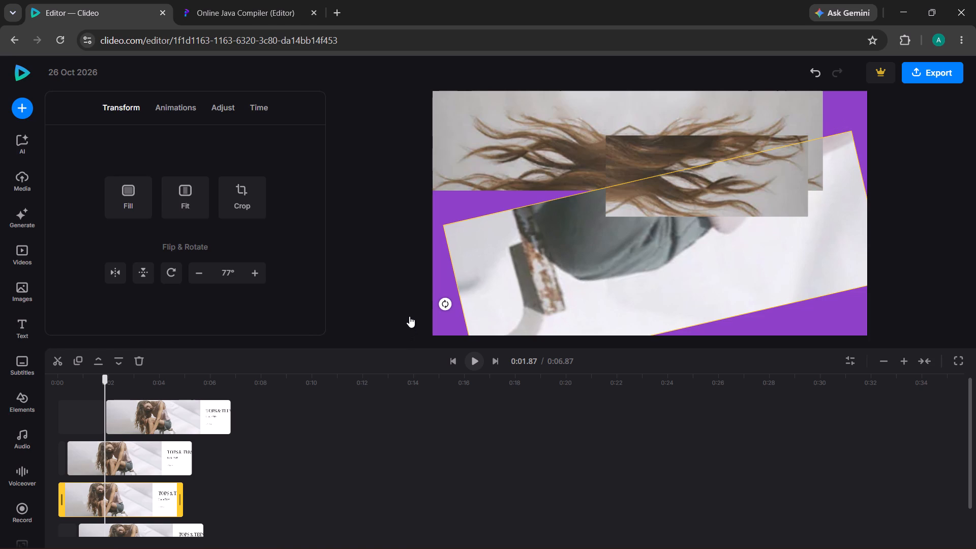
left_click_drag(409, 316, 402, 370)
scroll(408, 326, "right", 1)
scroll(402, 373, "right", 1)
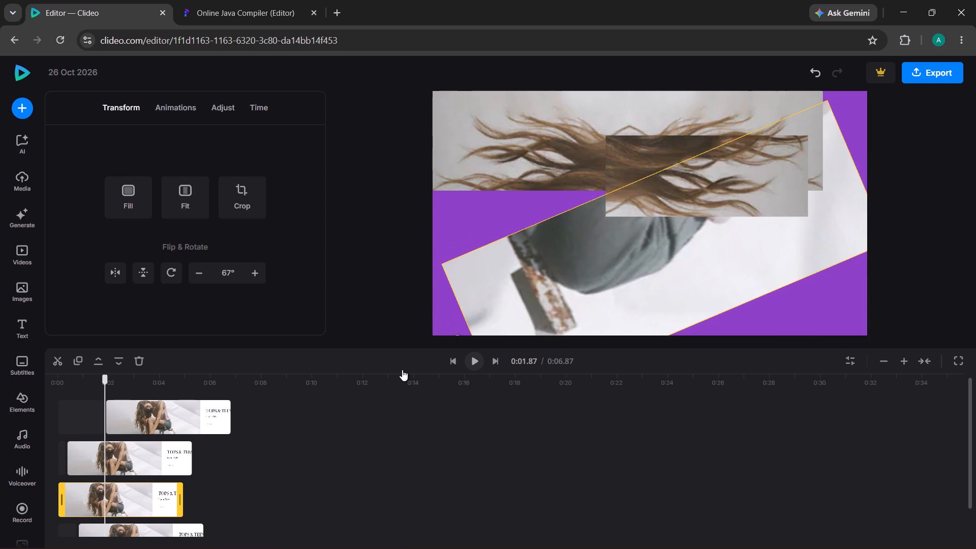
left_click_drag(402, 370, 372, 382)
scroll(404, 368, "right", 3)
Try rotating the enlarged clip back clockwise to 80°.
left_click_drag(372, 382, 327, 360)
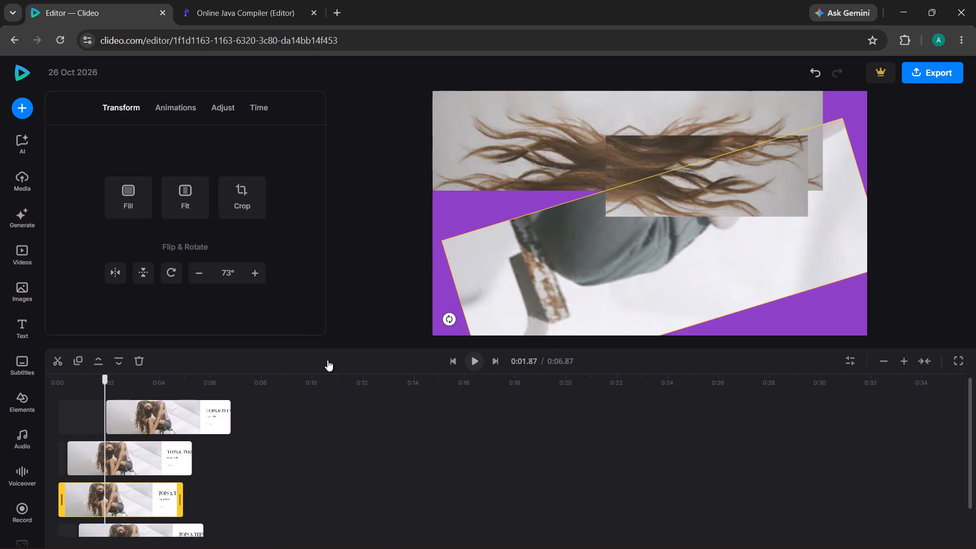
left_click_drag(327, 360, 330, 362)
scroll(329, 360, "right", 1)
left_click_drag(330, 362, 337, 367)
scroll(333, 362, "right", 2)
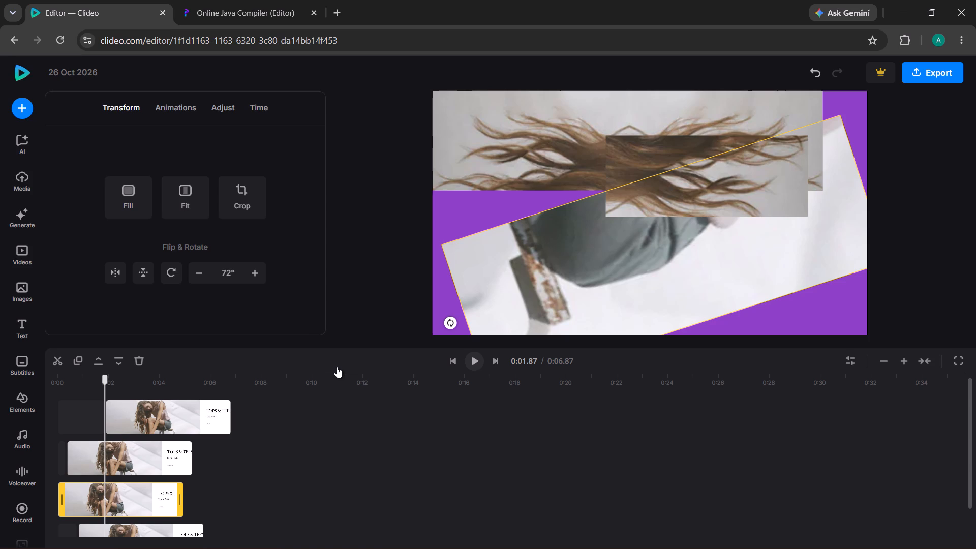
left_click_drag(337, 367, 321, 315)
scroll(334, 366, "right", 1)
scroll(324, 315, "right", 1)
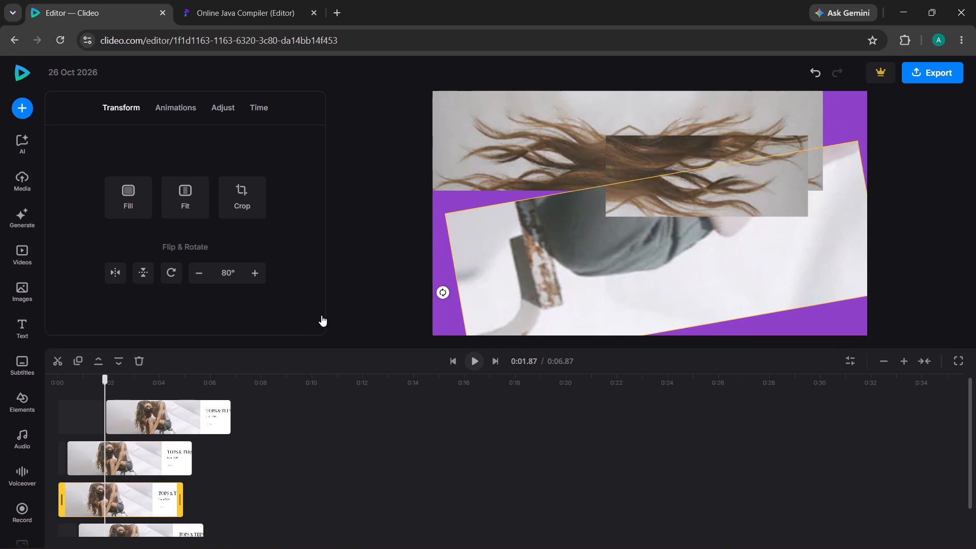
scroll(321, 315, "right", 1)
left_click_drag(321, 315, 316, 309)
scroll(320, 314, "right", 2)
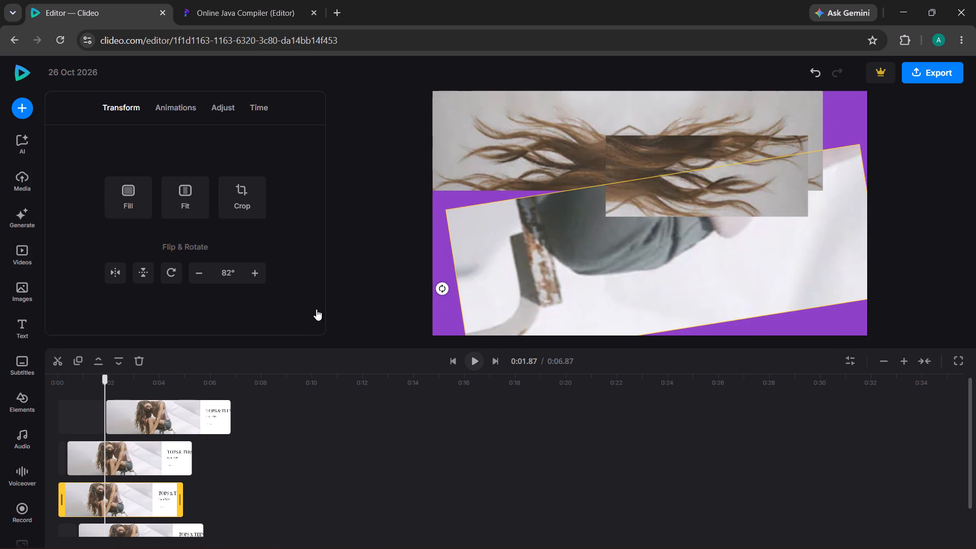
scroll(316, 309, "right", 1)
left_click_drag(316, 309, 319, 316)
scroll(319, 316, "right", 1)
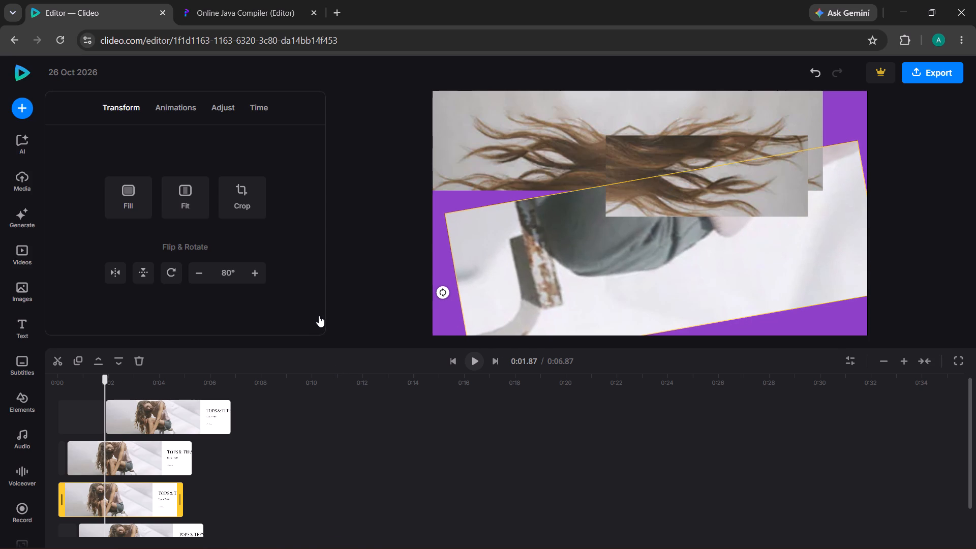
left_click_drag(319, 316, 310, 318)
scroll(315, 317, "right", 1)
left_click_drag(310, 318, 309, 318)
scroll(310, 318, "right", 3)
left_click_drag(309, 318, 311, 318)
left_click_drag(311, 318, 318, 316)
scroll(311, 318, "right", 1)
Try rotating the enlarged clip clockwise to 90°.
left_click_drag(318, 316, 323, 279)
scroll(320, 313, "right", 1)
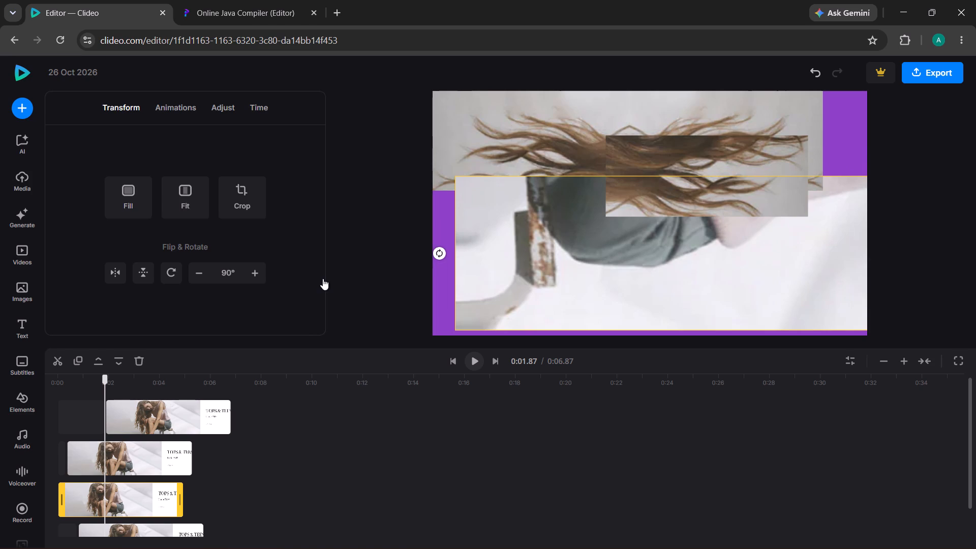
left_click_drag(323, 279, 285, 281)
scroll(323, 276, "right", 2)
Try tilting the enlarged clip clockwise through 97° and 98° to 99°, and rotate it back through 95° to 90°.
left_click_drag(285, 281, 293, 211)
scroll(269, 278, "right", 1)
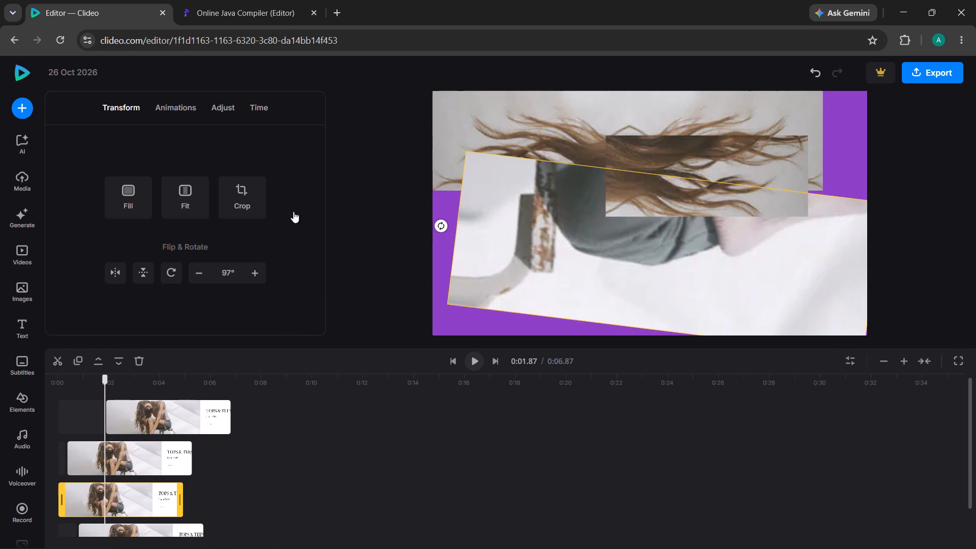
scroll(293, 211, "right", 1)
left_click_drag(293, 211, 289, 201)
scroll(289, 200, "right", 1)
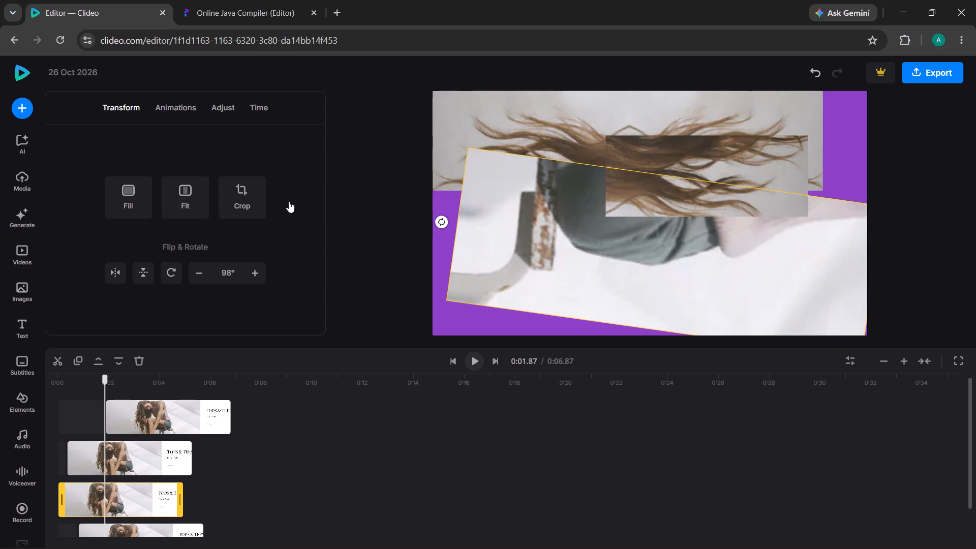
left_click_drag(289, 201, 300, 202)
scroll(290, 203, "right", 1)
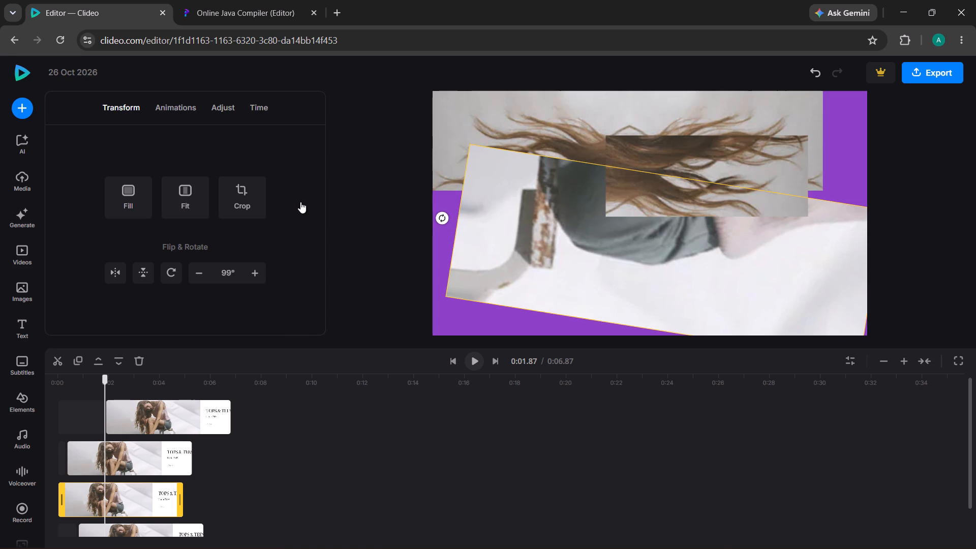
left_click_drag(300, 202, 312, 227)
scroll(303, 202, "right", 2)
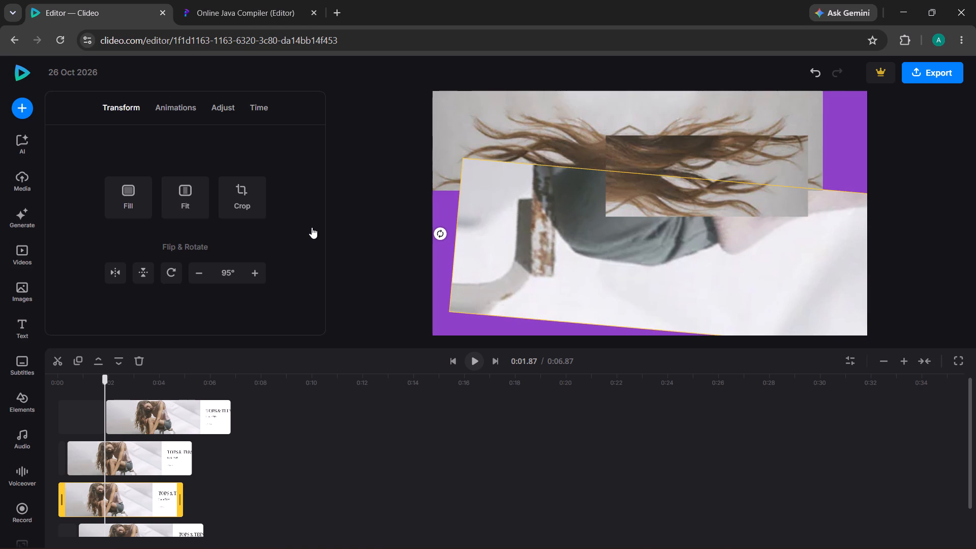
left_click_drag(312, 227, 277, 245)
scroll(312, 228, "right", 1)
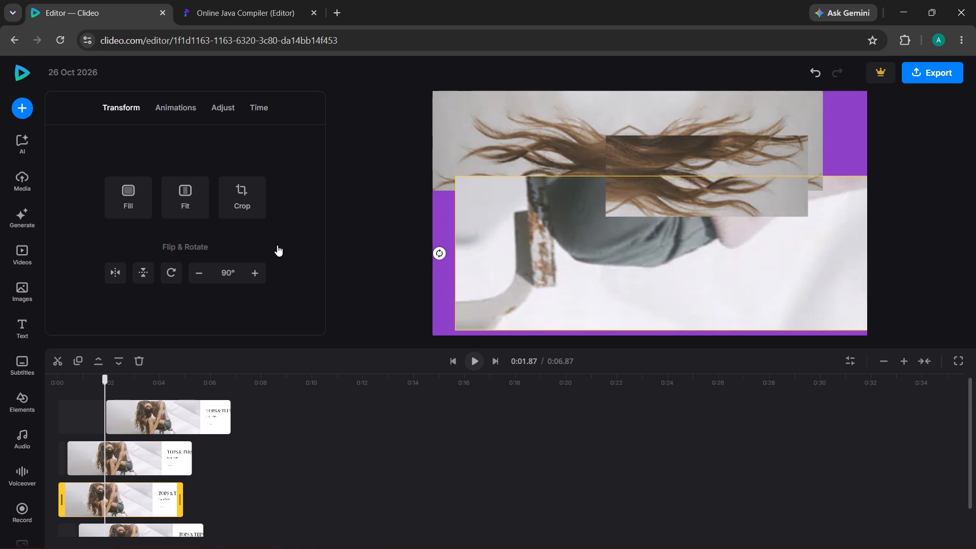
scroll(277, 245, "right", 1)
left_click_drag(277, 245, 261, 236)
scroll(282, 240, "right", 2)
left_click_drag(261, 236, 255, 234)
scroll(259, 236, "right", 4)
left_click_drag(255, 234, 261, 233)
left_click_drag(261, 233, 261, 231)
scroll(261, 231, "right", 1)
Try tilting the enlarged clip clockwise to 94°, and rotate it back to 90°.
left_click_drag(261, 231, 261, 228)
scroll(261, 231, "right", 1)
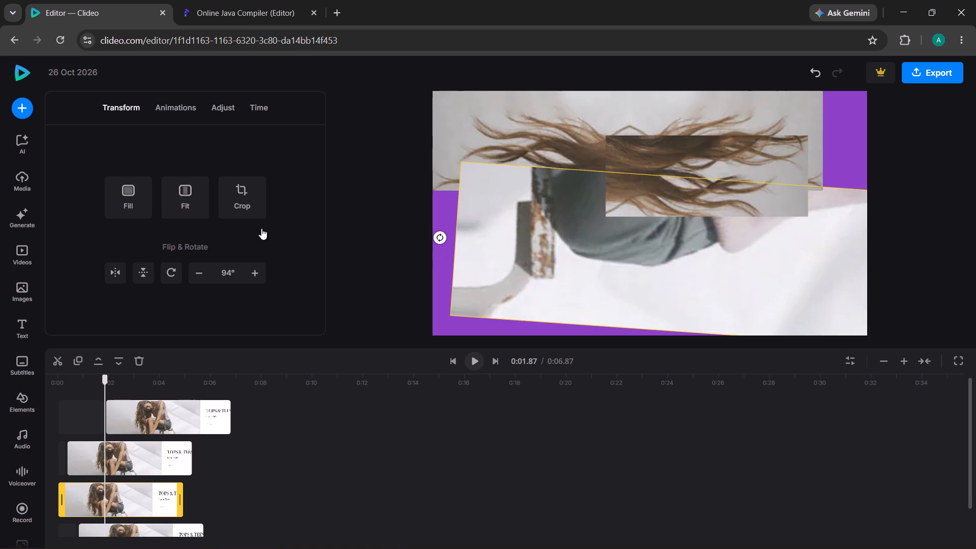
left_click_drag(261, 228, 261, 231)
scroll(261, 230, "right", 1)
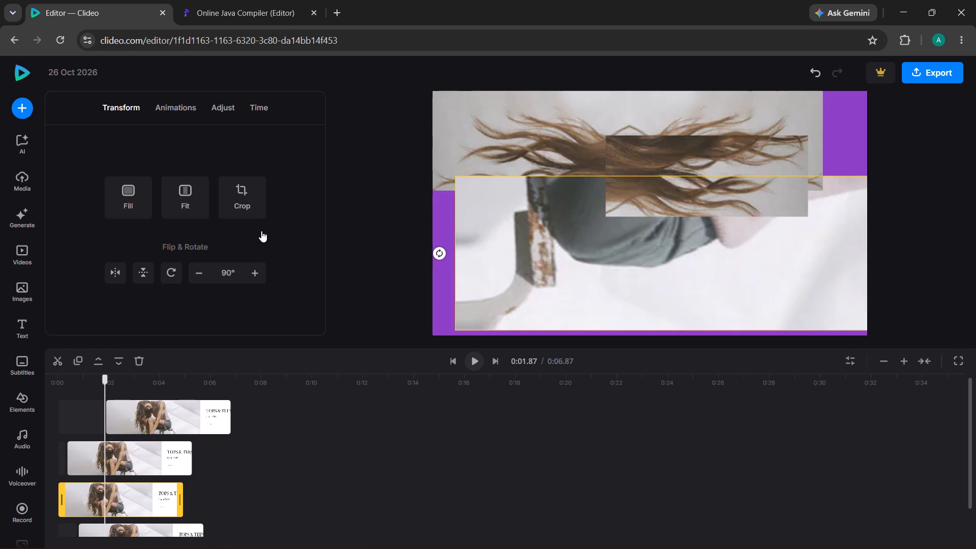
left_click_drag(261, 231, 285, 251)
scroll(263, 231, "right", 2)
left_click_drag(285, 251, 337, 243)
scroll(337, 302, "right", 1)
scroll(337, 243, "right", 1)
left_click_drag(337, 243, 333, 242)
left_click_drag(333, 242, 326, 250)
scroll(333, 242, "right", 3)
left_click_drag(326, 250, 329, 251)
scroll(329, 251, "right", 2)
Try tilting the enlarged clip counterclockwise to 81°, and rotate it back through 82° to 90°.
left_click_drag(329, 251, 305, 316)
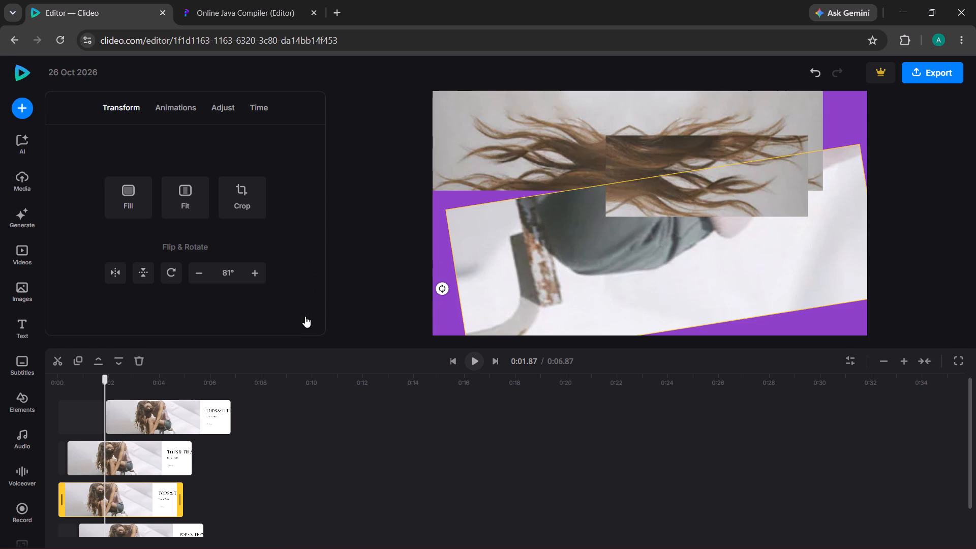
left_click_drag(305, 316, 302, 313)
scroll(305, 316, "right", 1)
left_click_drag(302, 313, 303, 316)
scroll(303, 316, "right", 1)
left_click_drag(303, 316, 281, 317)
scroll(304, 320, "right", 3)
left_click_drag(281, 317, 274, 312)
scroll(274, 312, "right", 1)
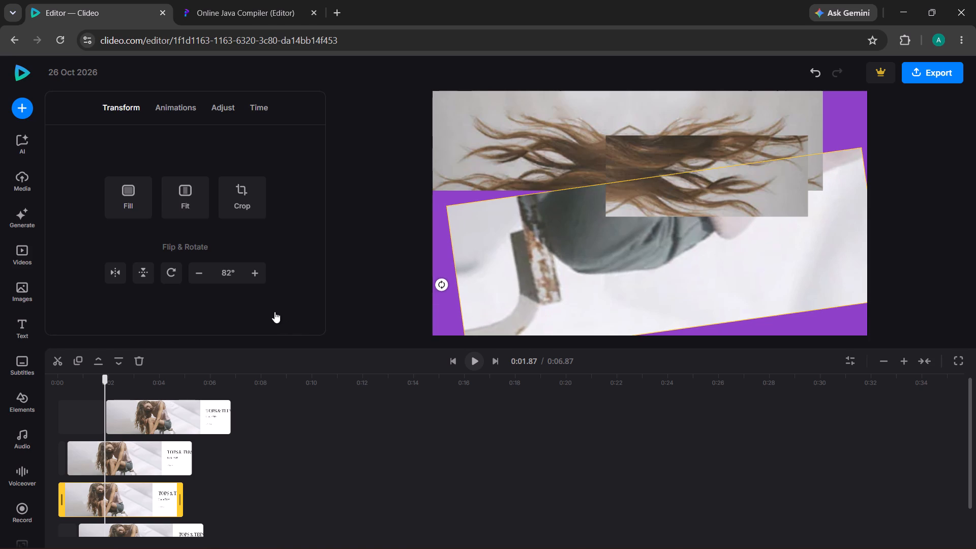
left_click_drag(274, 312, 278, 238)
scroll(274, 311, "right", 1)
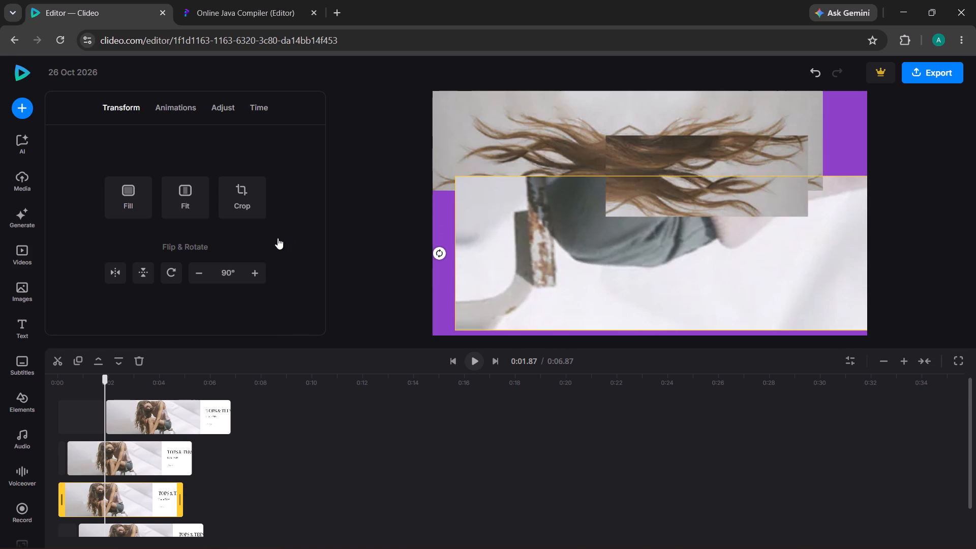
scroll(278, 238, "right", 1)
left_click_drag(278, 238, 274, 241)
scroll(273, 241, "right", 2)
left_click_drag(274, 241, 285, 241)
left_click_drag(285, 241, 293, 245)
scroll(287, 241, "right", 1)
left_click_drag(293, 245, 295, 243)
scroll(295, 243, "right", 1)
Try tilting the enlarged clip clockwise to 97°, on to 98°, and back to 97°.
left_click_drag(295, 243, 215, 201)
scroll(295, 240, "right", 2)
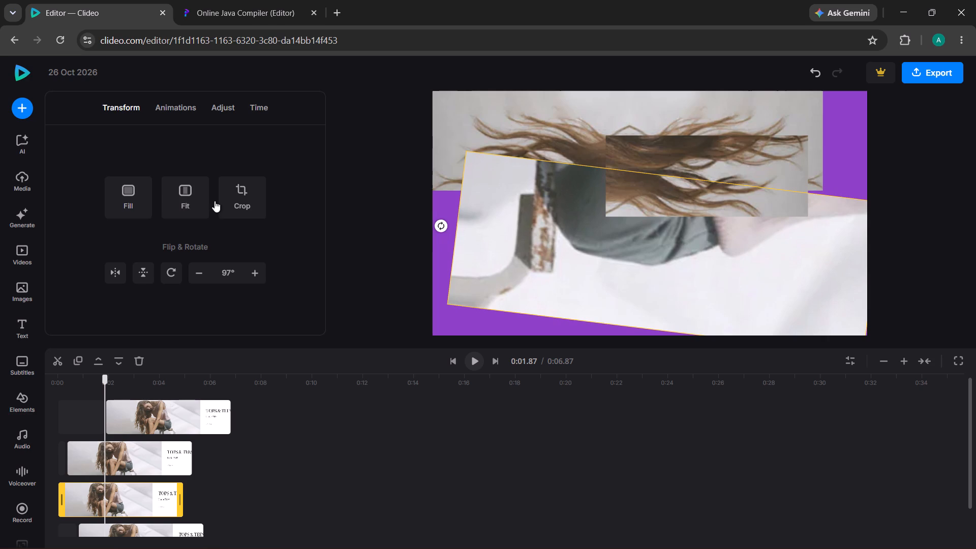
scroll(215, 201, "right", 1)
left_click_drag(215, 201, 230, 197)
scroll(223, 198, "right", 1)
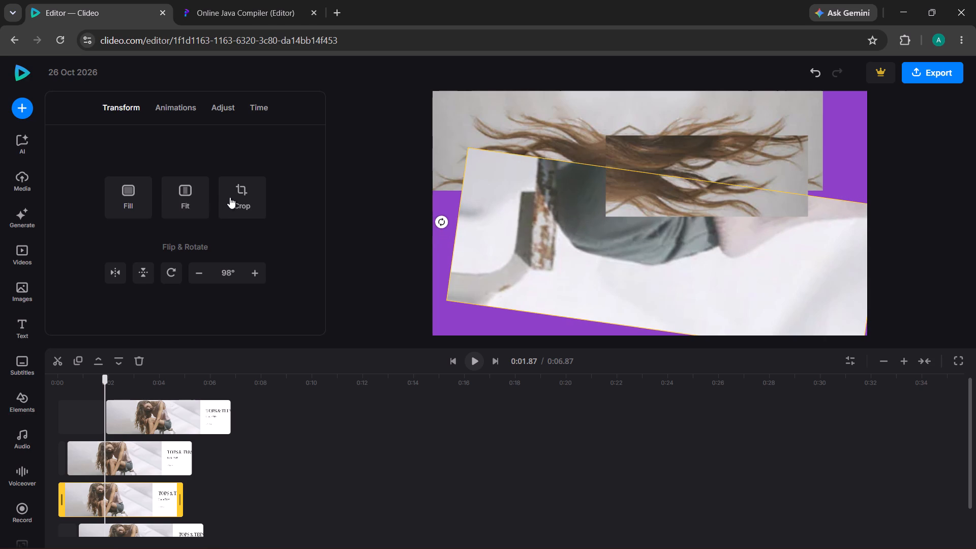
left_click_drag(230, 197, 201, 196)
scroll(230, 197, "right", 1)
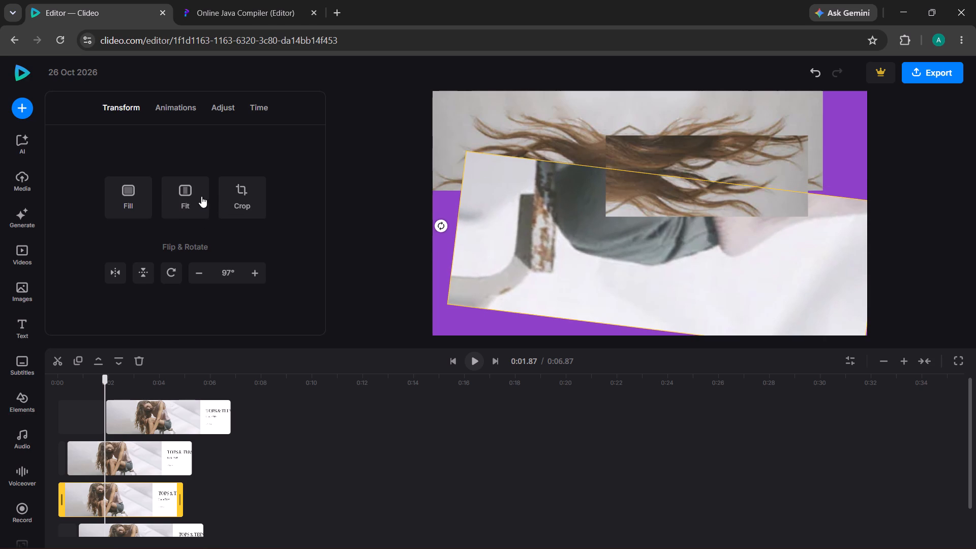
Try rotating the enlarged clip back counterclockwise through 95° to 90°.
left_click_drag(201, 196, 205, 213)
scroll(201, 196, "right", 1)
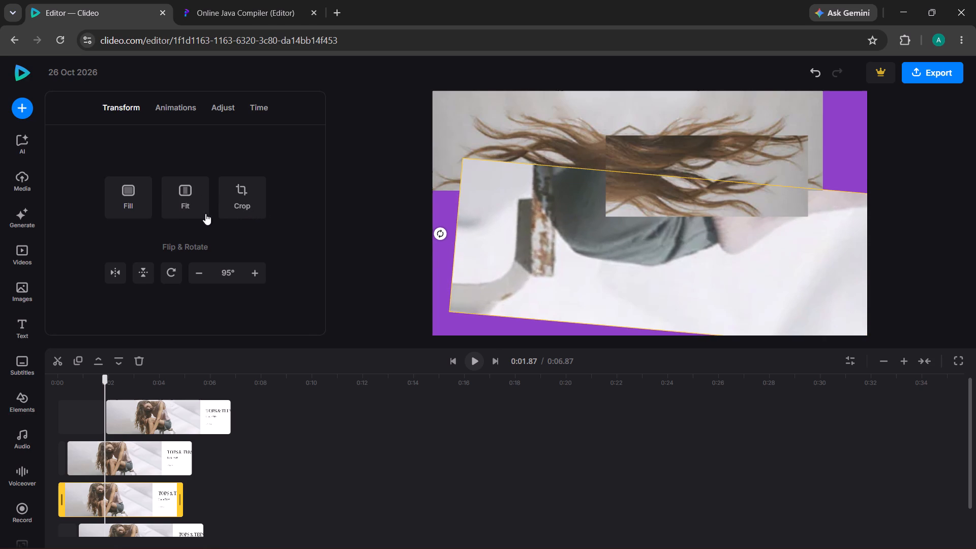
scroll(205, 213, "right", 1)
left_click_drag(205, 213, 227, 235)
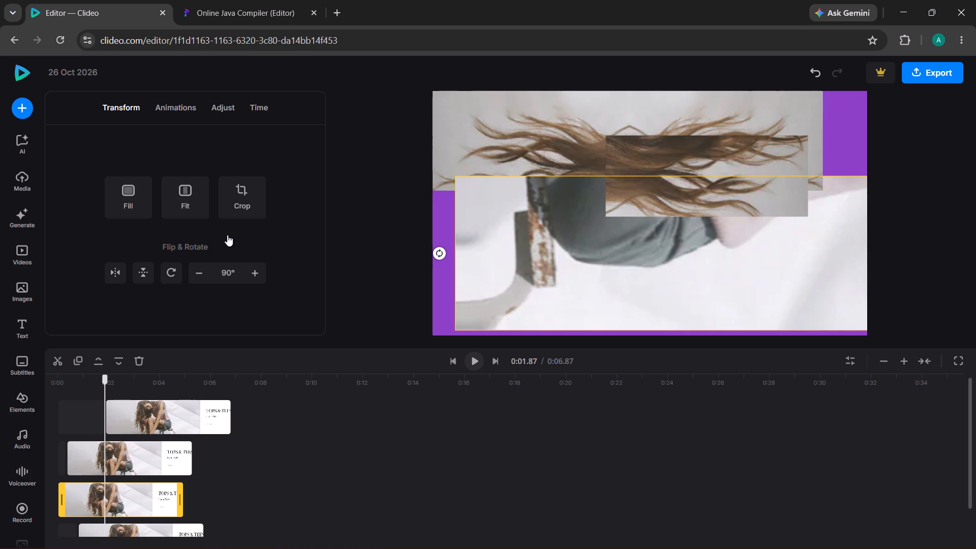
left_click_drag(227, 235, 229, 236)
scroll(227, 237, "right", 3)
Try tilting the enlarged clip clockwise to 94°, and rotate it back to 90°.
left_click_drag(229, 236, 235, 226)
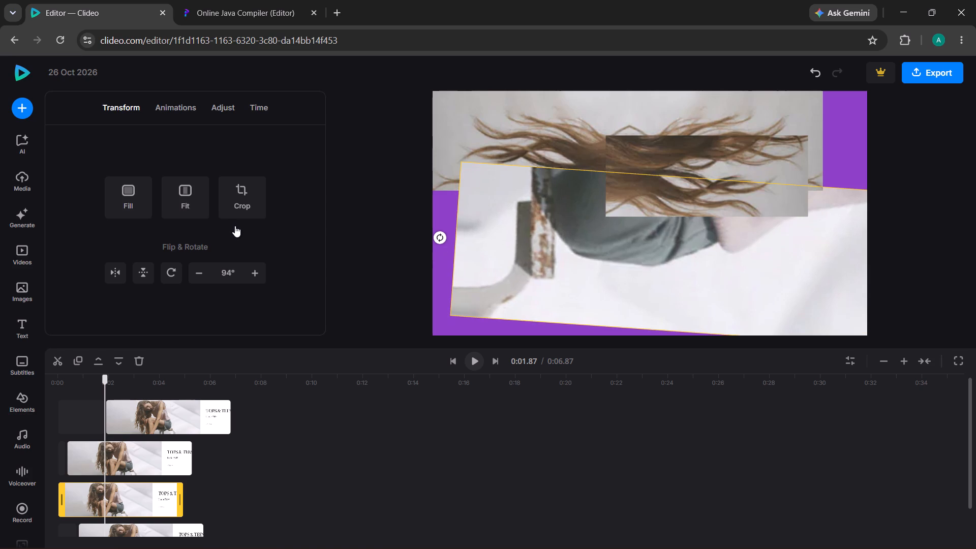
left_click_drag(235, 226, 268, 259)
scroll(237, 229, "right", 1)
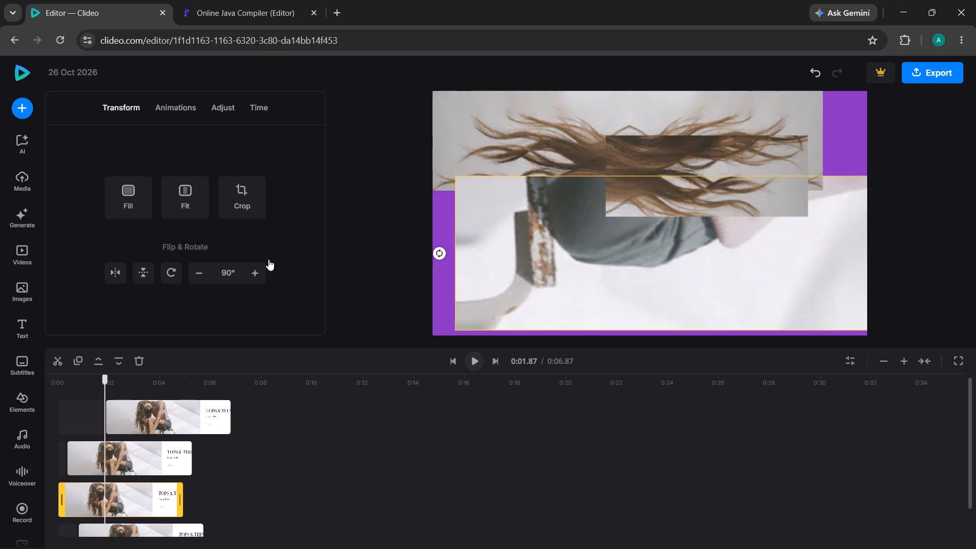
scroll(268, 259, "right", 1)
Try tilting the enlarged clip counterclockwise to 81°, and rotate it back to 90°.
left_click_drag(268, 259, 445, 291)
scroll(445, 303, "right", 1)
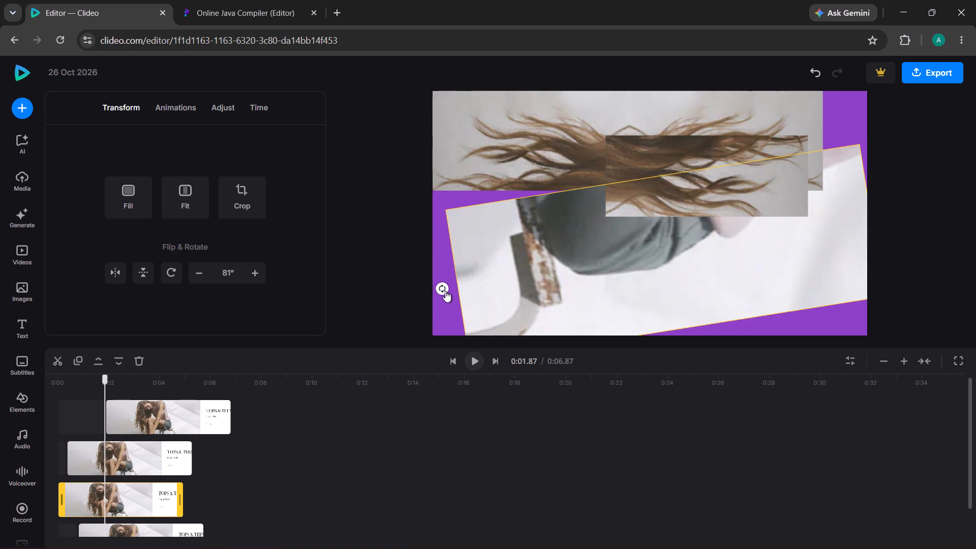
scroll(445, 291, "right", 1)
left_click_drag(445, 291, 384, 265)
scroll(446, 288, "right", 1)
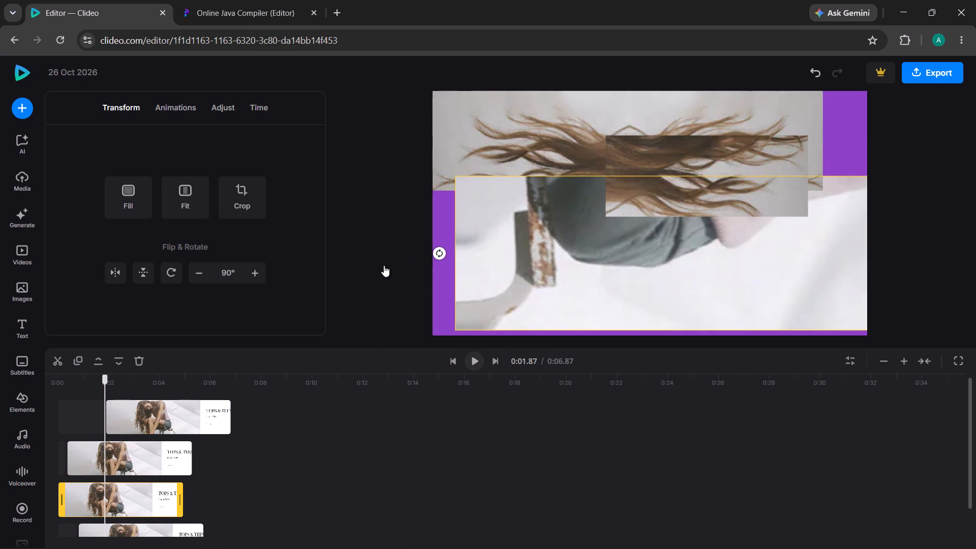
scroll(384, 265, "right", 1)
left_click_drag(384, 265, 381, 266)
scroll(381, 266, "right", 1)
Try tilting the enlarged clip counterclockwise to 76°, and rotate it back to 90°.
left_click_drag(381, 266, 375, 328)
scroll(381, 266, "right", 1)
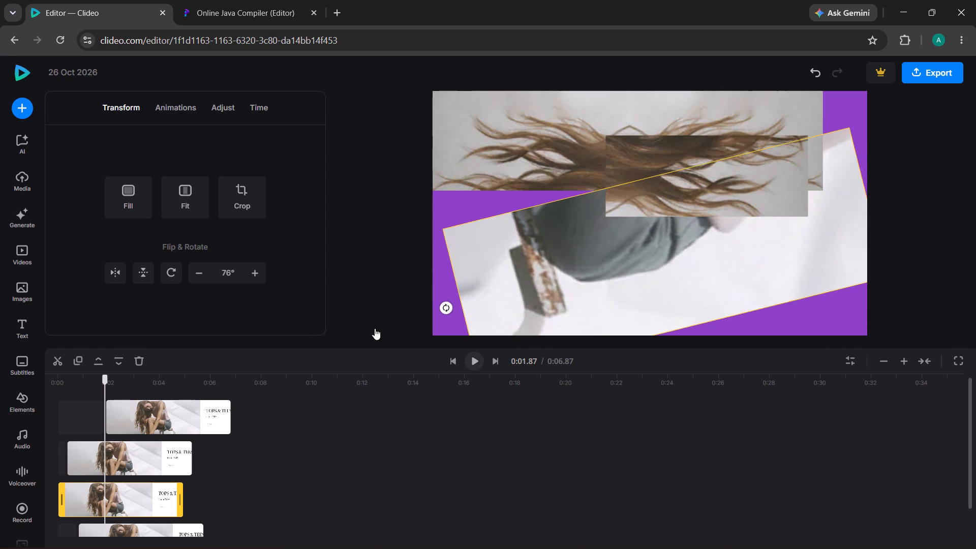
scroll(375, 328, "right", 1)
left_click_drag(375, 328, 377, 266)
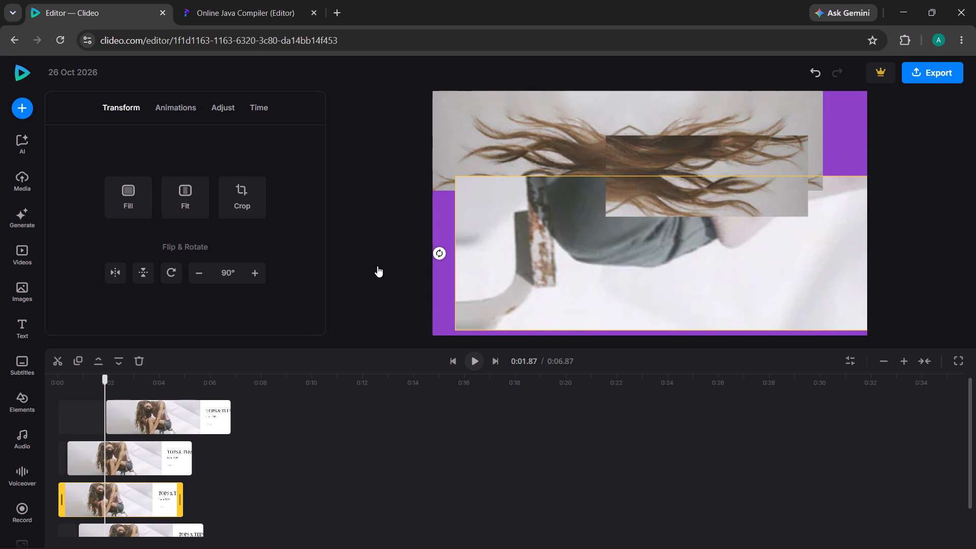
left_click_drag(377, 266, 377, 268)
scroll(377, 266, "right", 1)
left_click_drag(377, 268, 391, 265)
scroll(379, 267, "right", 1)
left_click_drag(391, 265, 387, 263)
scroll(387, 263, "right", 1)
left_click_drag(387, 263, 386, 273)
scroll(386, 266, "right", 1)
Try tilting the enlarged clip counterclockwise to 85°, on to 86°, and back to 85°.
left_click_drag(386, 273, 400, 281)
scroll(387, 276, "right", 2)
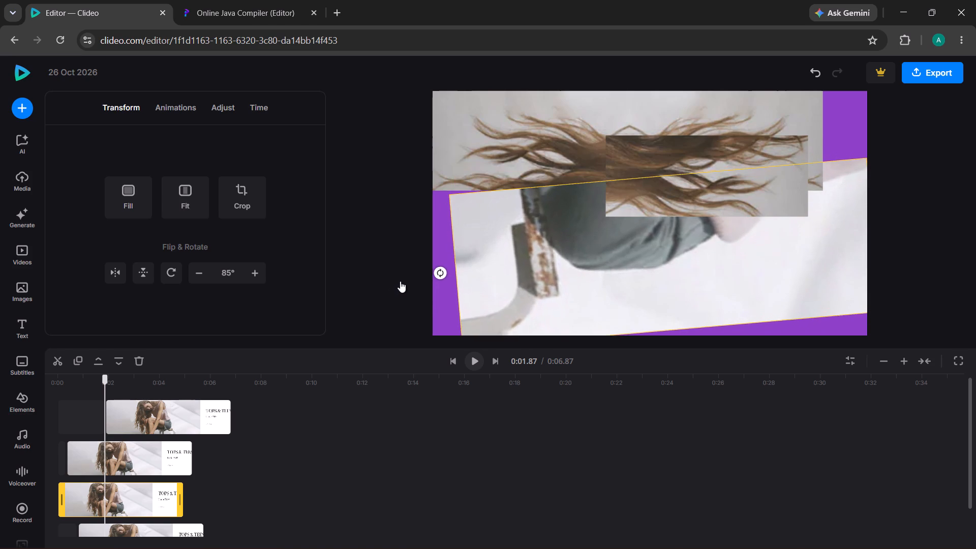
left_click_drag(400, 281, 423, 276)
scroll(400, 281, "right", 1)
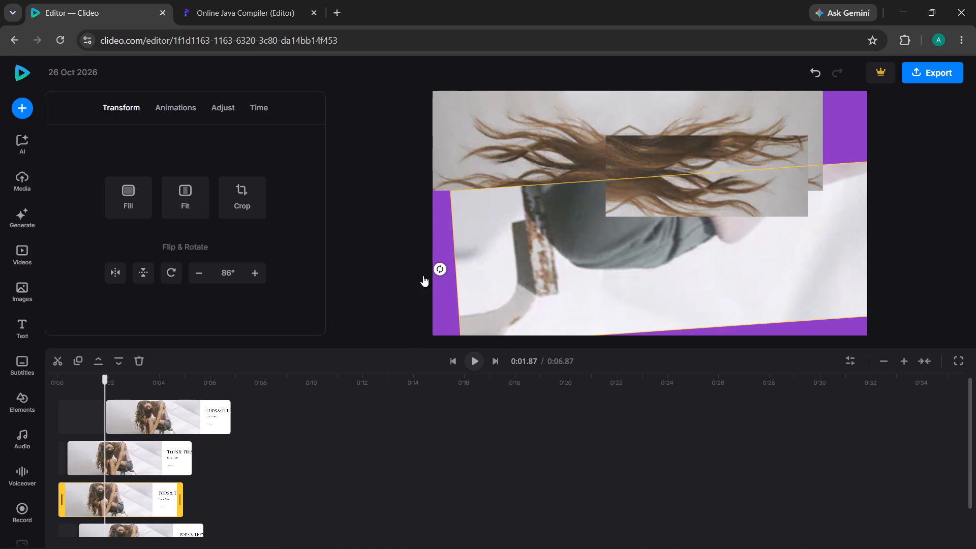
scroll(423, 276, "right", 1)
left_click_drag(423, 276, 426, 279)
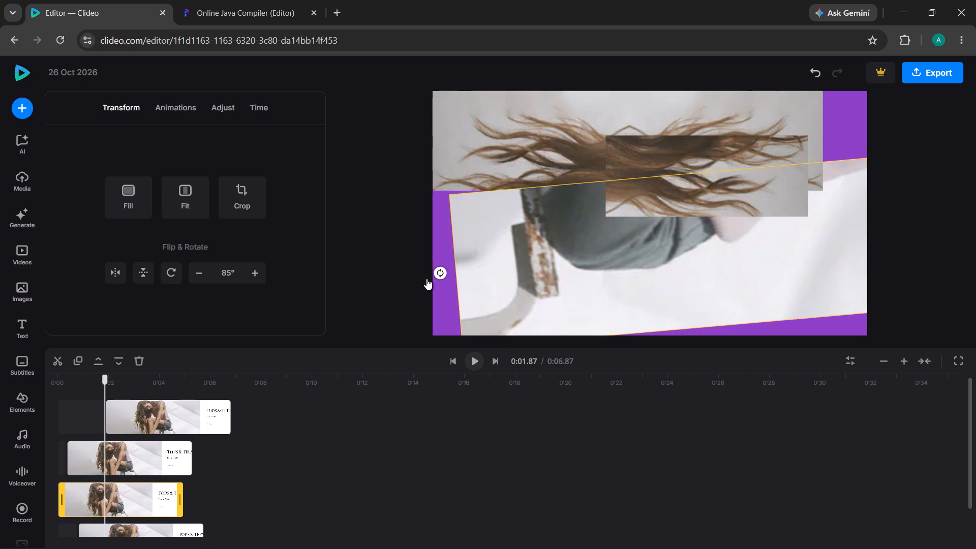
Rotate the enlarged clip about half a turn clockwise through 111° to 278°, and bring it back through 275° to 266°.
left_click_drag(426, 279, 460, 181)
scroll(434, 249, "right", 1)
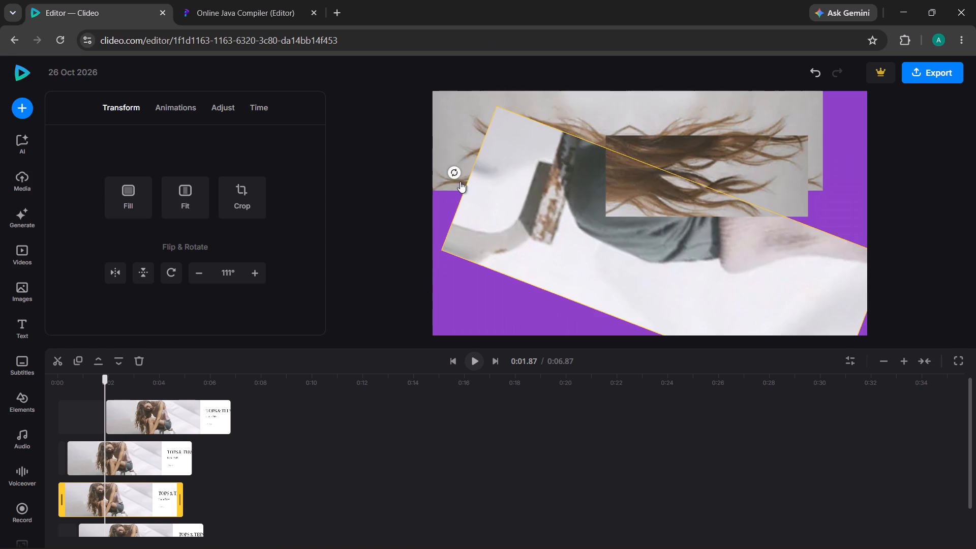
scroll(460, 181, "right", 1)
left_click_drag(460, 181, 782, 274)
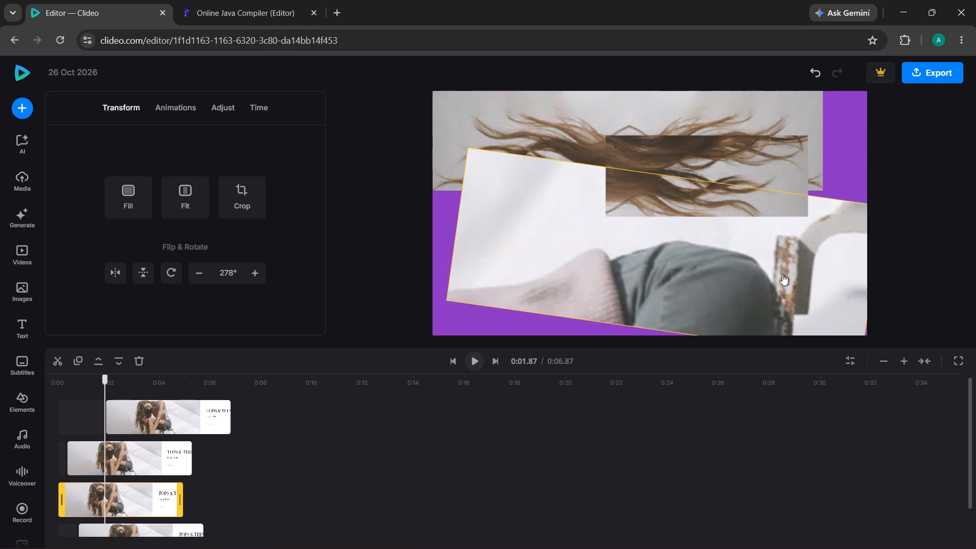
left_click_drag(782, 274, 771, 266)
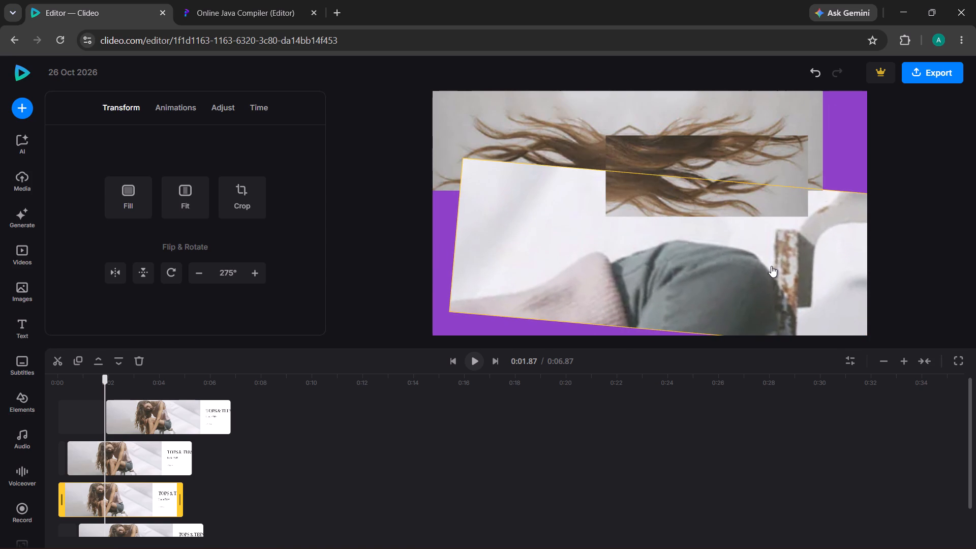
left_click_drag(771, 266, 717, 253)
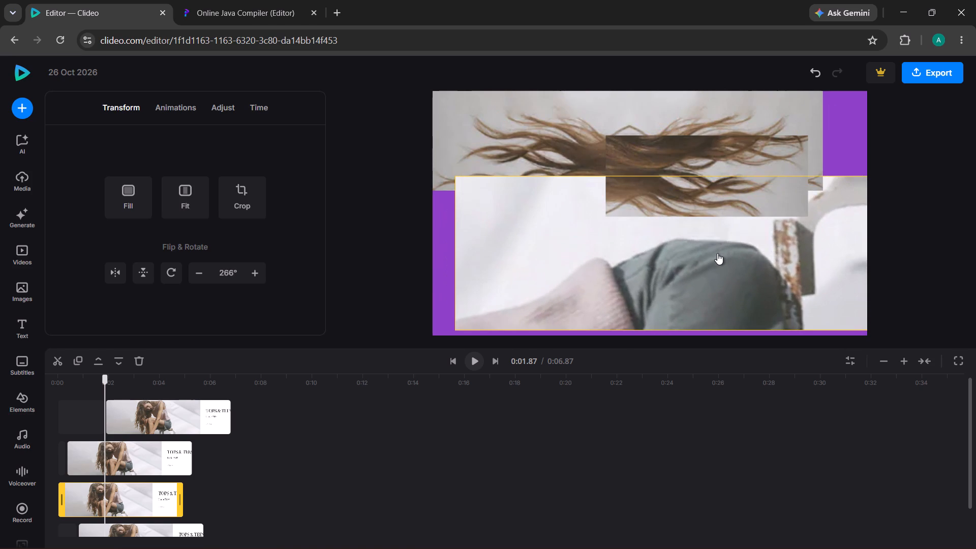
left_click(717, 253)
Move the enlarged clip left on the canvas, leaving a narrow purple strip along the canvas's right edge.
left_click_drag(692, 257, 654, 262)
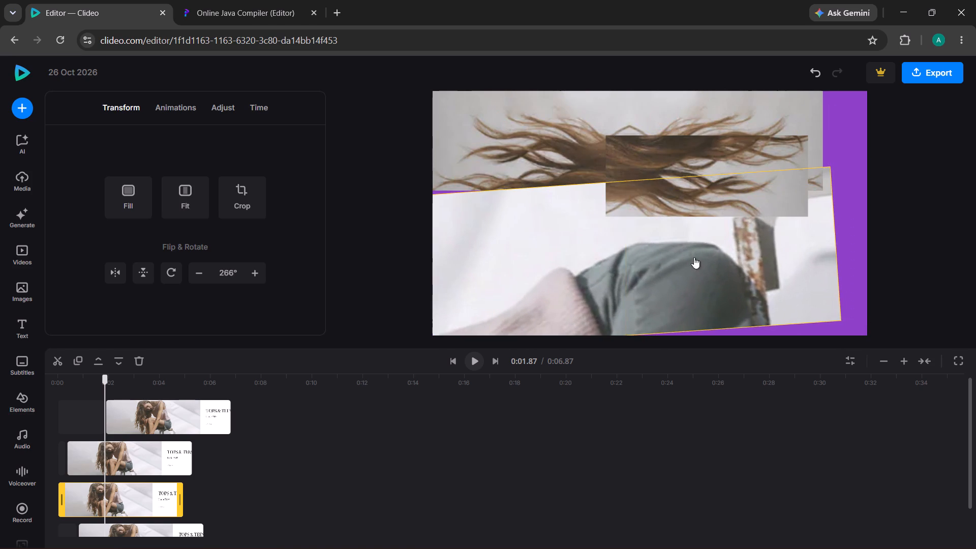
Straighten the enlarged clip by rotating it to 270°.
left_click_drag(851, 239, 851, 246)
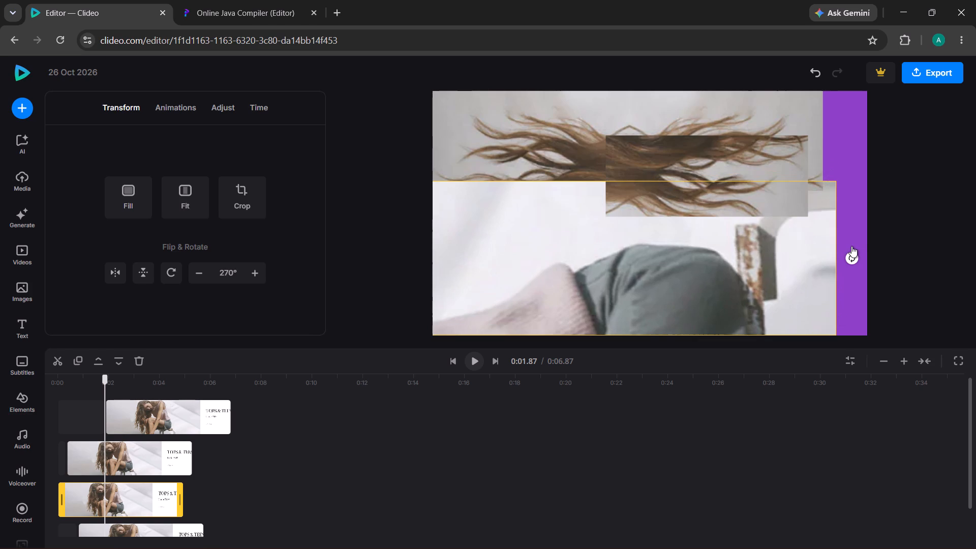
left_click_drag(851, 246, 849, 246)
left_click_drag(849, 246, 848, 246)
left_click_drag(848, 246, 849, 246)
left_click_drag(849, 246, 850, 244)
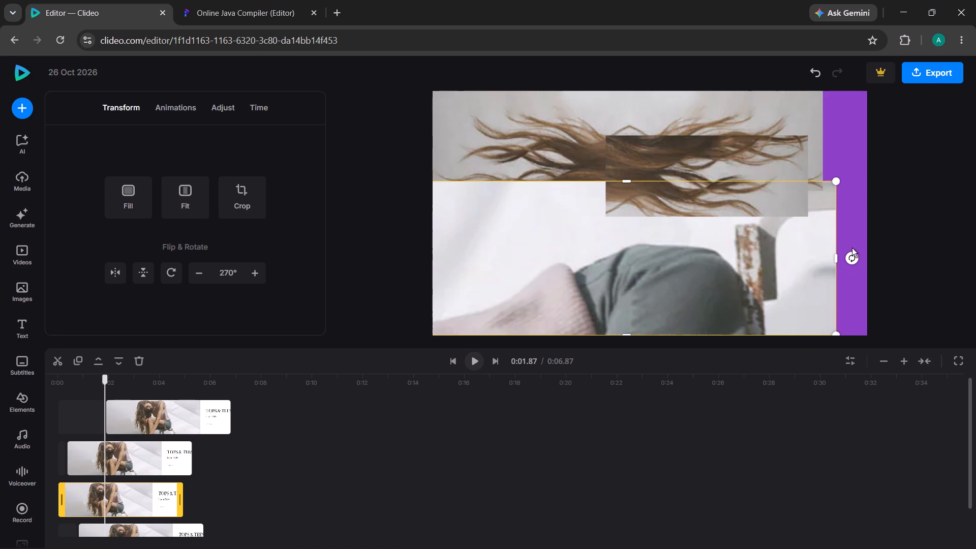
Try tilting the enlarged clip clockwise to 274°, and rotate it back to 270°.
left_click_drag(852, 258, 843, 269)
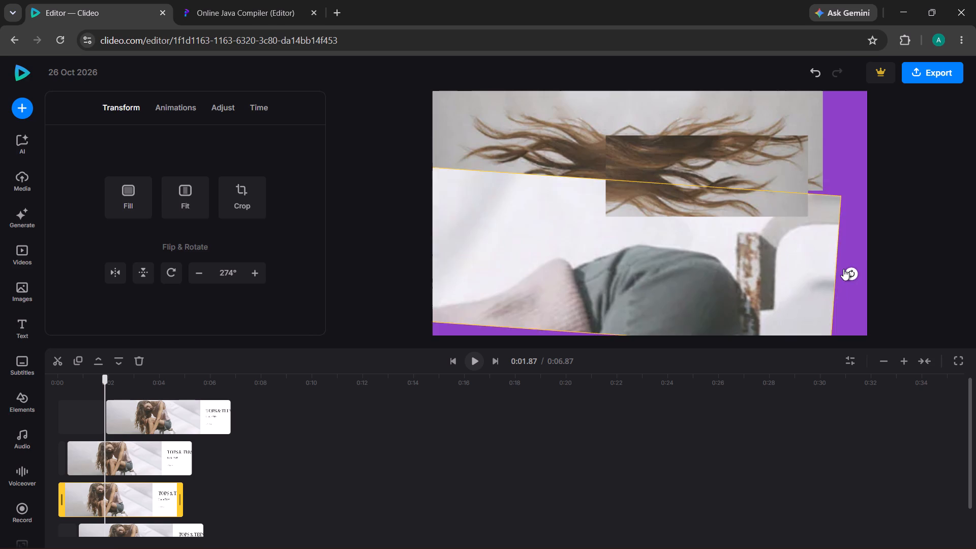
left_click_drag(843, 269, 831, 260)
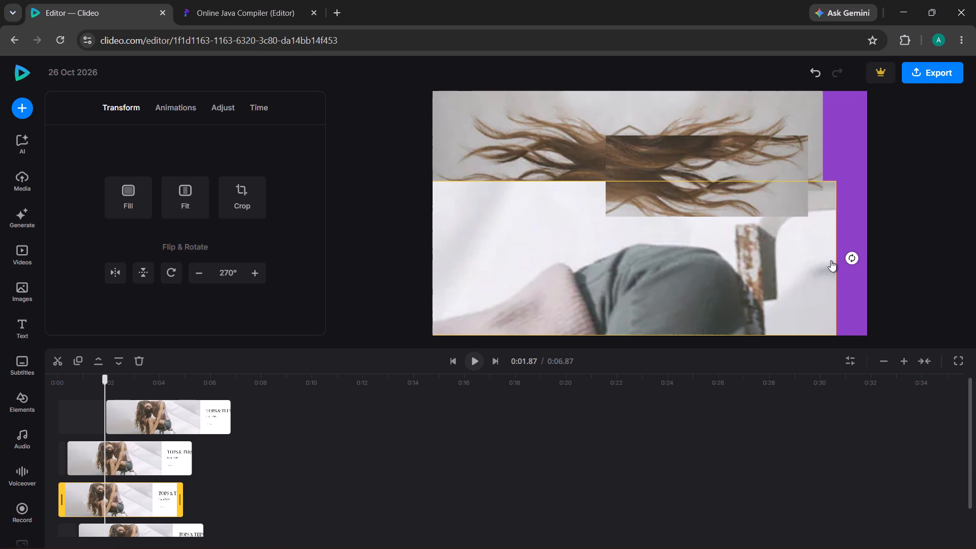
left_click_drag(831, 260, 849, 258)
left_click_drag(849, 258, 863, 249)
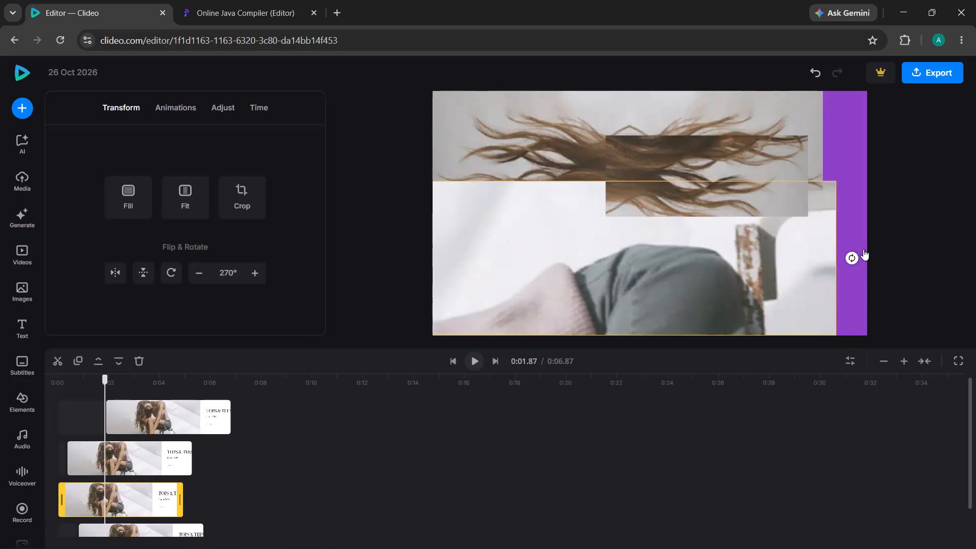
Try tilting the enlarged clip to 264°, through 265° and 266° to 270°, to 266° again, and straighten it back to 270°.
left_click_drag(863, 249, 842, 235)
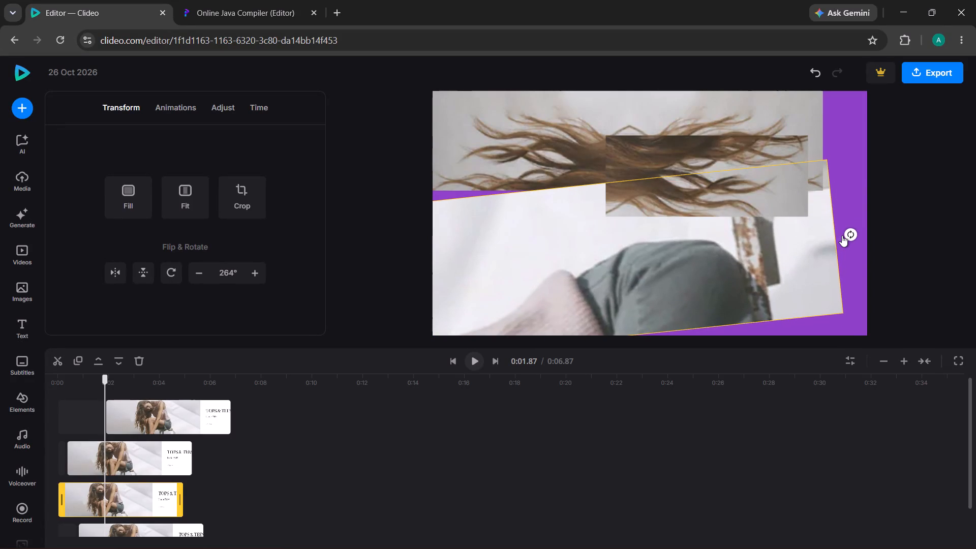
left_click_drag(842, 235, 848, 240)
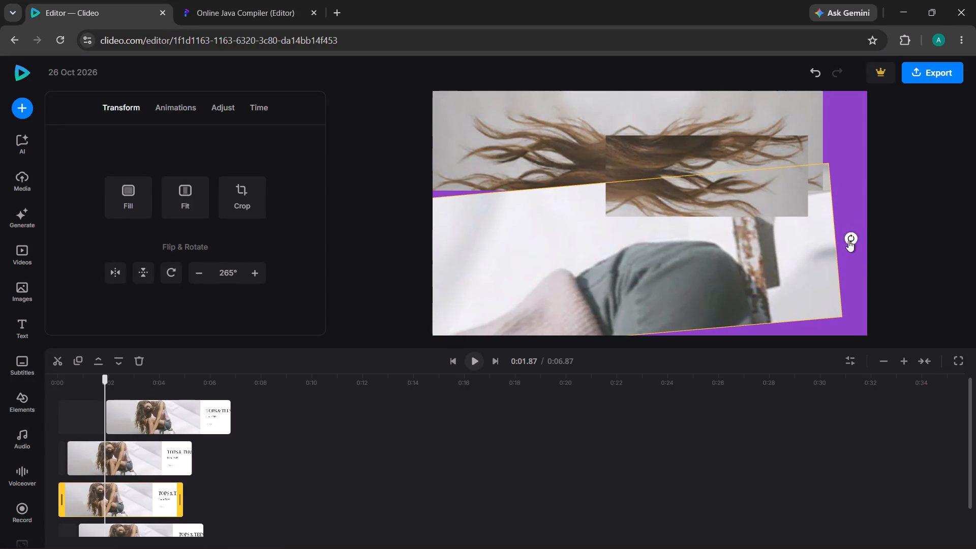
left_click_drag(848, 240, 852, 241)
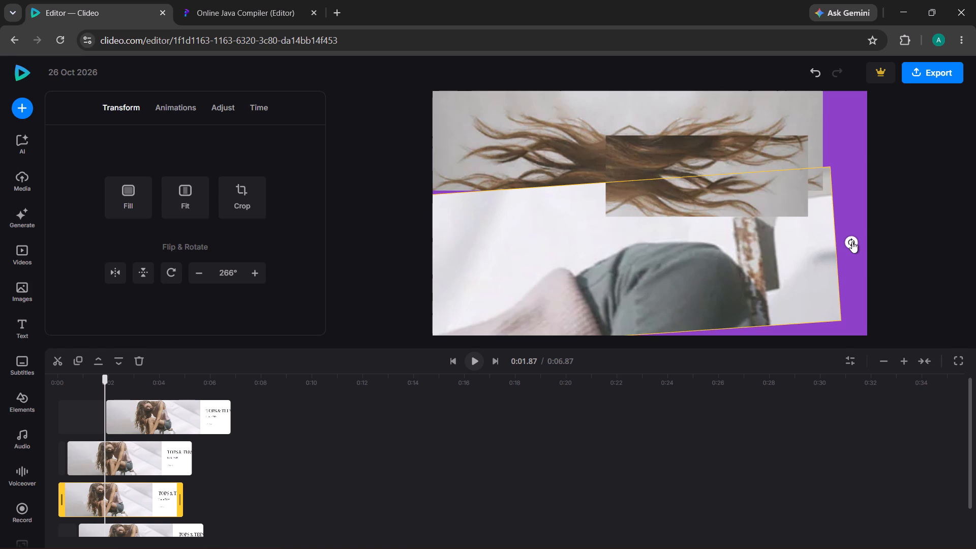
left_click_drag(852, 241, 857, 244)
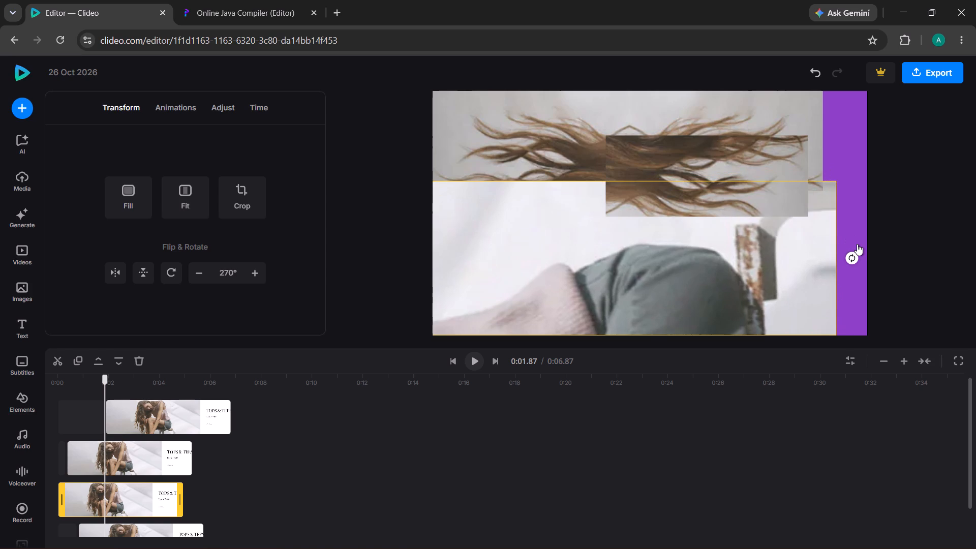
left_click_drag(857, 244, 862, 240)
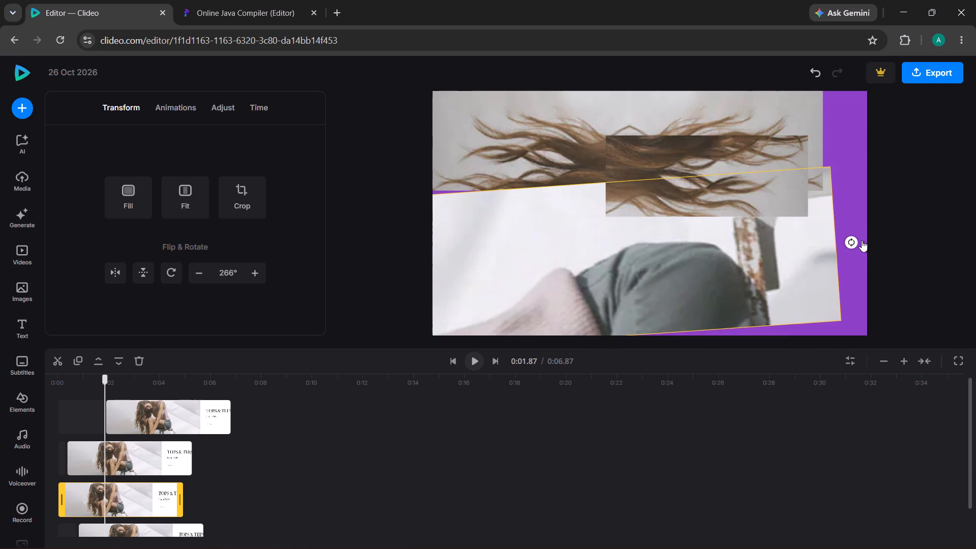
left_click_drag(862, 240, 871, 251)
Deselect the enlarged clip.
left_click(884, 262)
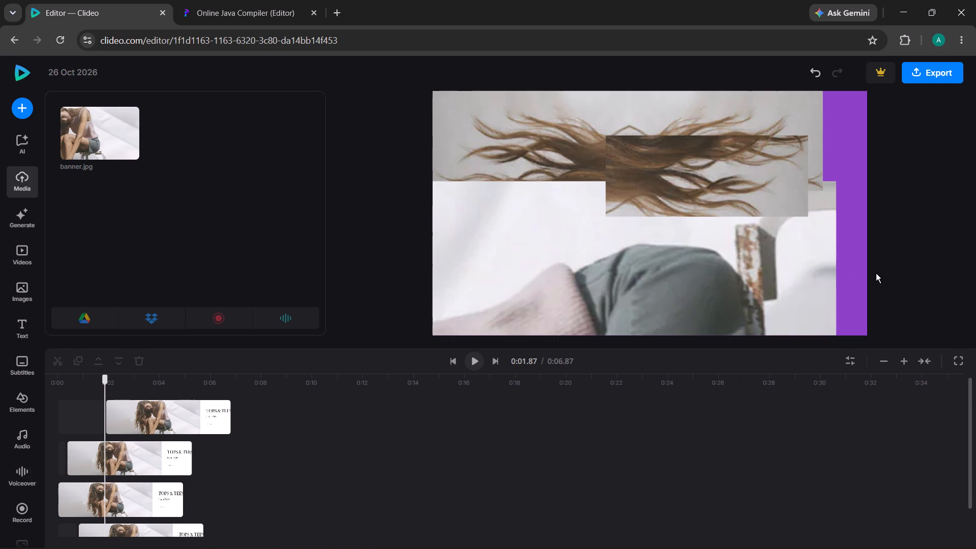
left_click(899, 254)
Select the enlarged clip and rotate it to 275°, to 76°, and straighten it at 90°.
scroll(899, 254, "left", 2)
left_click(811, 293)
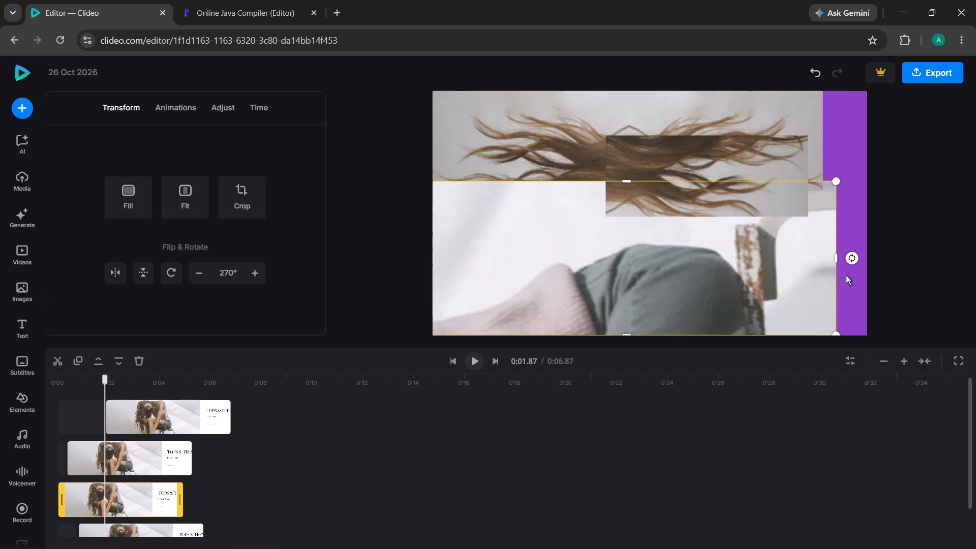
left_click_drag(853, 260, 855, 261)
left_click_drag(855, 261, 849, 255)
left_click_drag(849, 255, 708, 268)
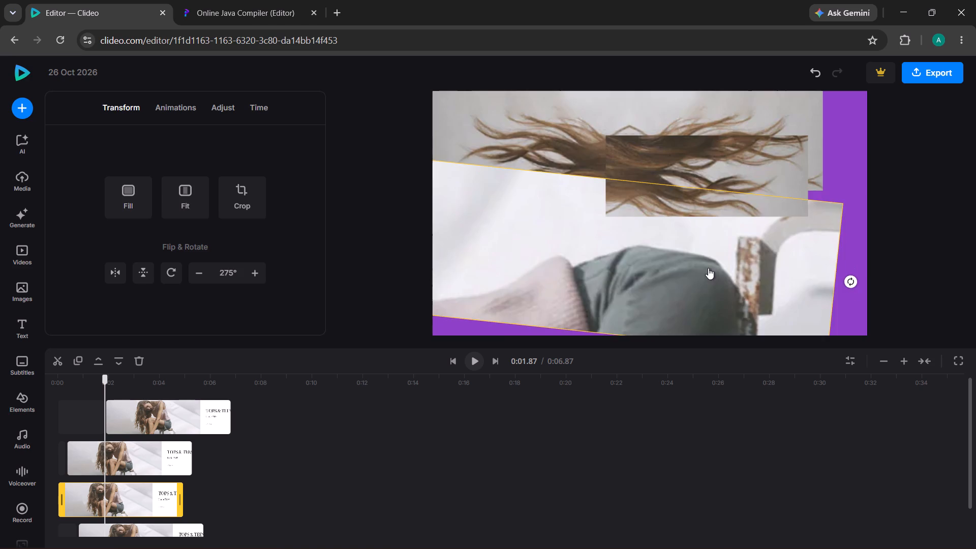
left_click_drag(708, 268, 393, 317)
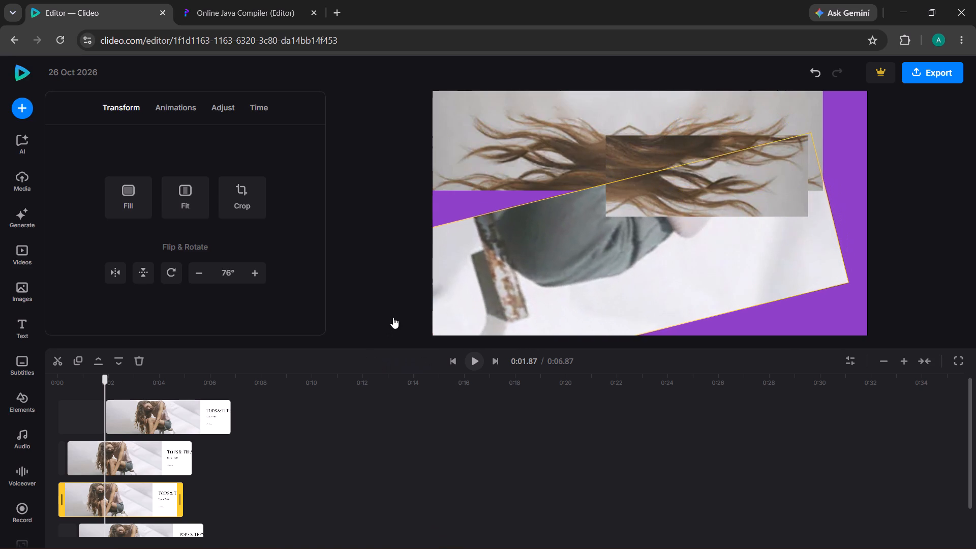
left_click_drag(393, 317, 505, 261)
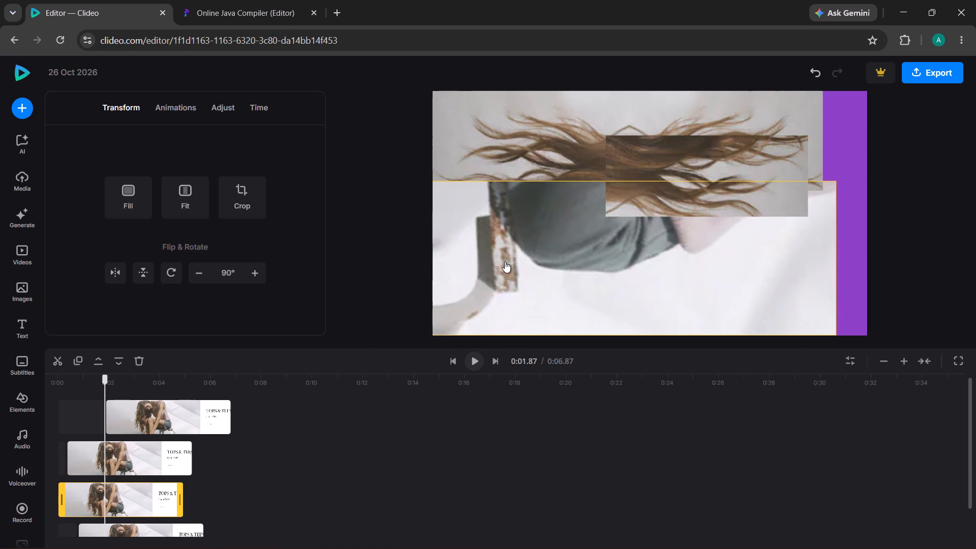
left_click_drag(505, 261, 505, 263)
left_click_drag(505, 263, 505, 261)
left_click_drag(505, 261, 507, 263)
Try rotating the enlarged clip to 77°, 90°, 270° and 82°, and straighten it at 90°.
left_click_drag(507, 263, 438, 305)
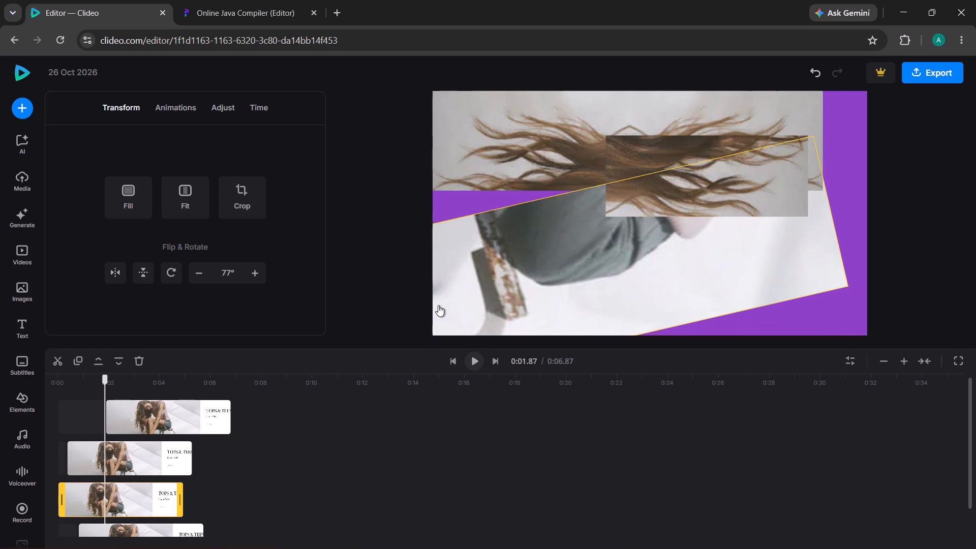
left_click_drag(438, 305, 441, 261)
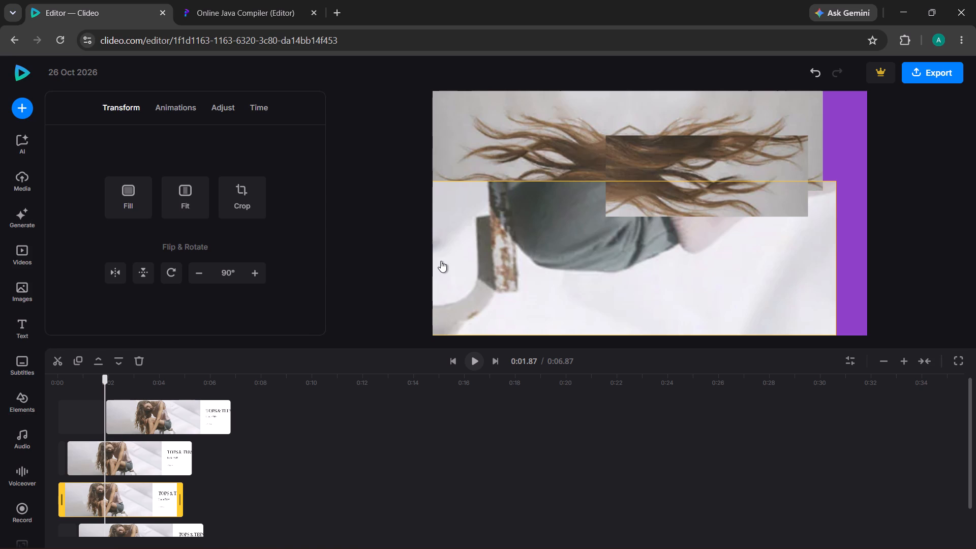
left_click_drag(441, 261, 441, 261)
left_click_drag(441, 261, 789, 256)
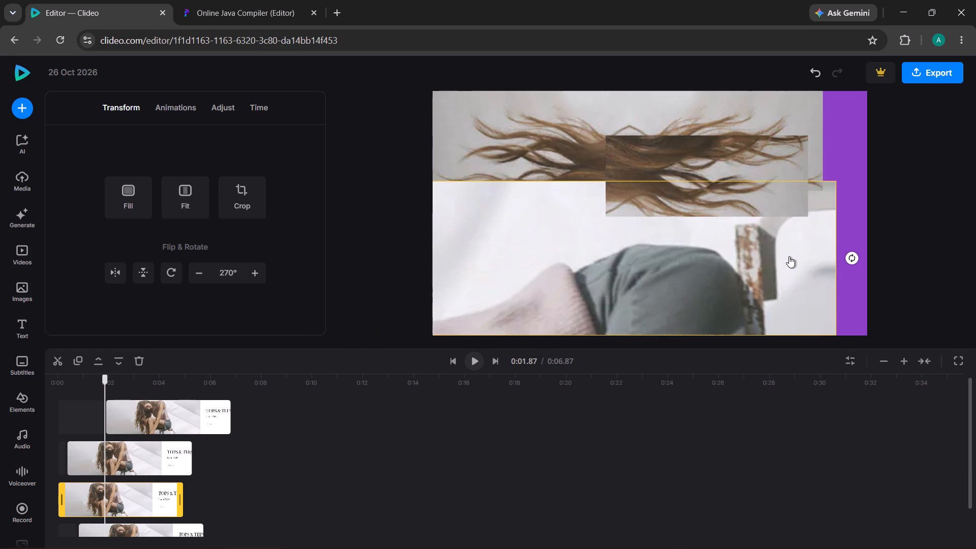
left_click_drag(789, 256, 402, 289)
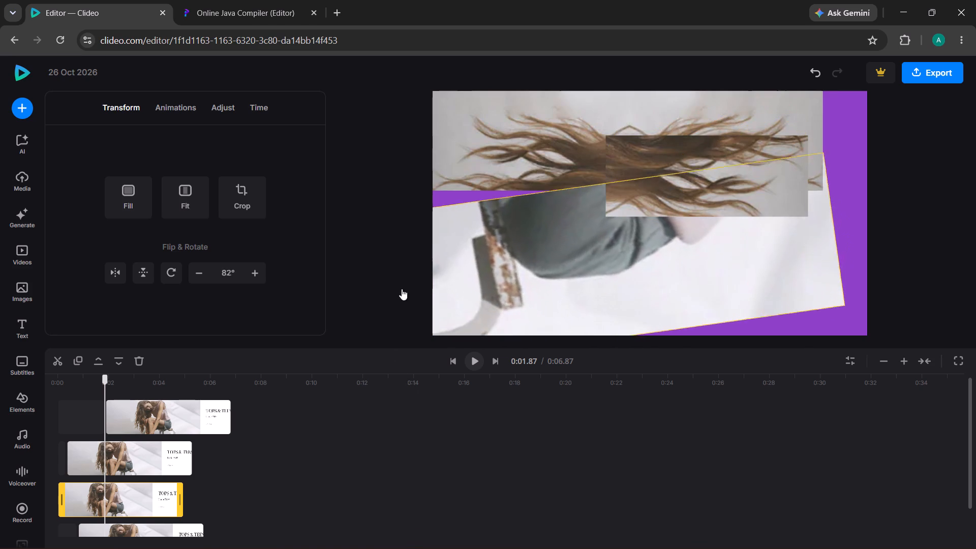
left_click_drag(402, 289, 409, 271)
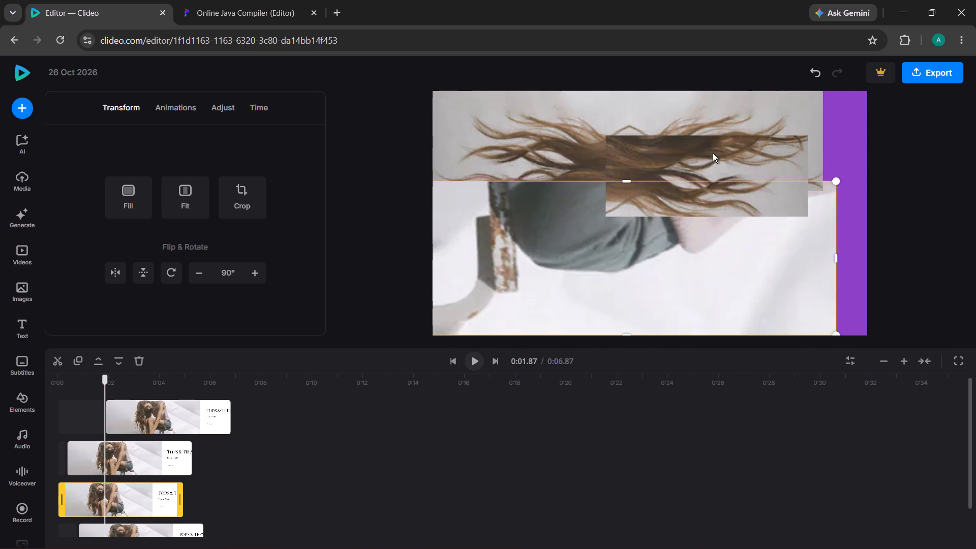
Move the small hair clip slightly lower and rotate it upright to 0°.
left_click(713, 153)
left_click_drag(713, 153, 700, 181)
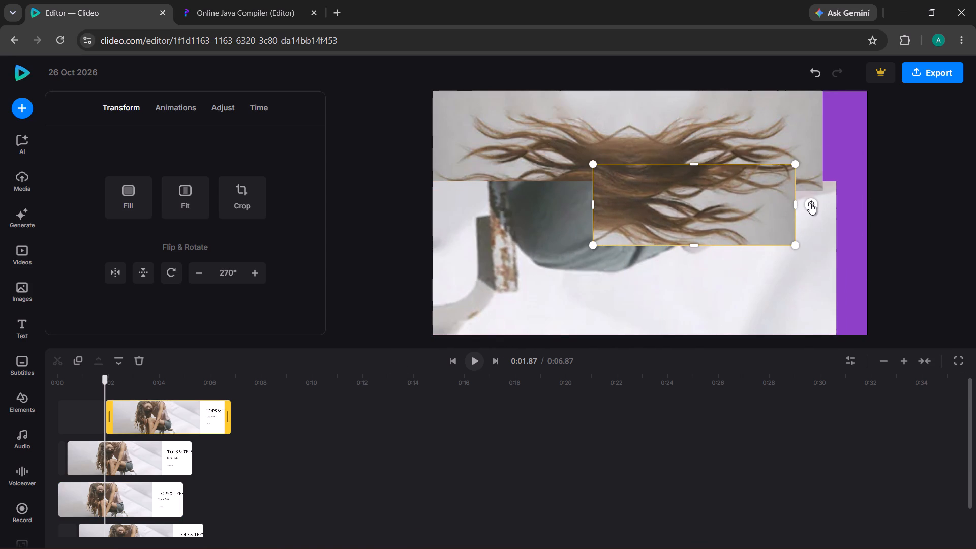
left_click_drag(810, 203, 701, 343)
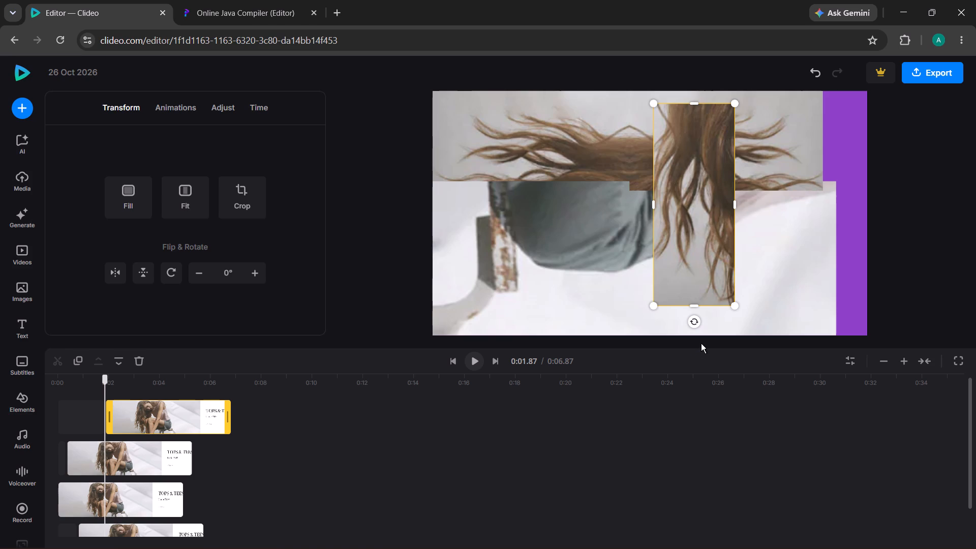
Enlarge the upright hair clip to span the canvas height and place it against the canvas's right edge.
left_click_drag(733, 305, 742, 311)
left_click_drag(742, 311, 795, 343)
left_click_drag(733, 256, 813, 247)
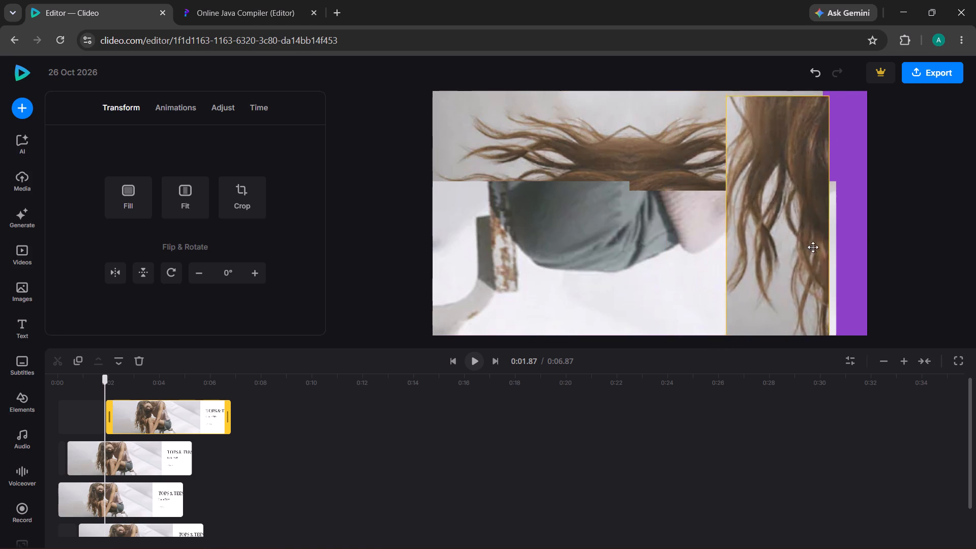
left_click_drag(813, 247, 846, 234)
Widen the enlarged lower clip toward the canvas's right edge.
left_click(667, 290)
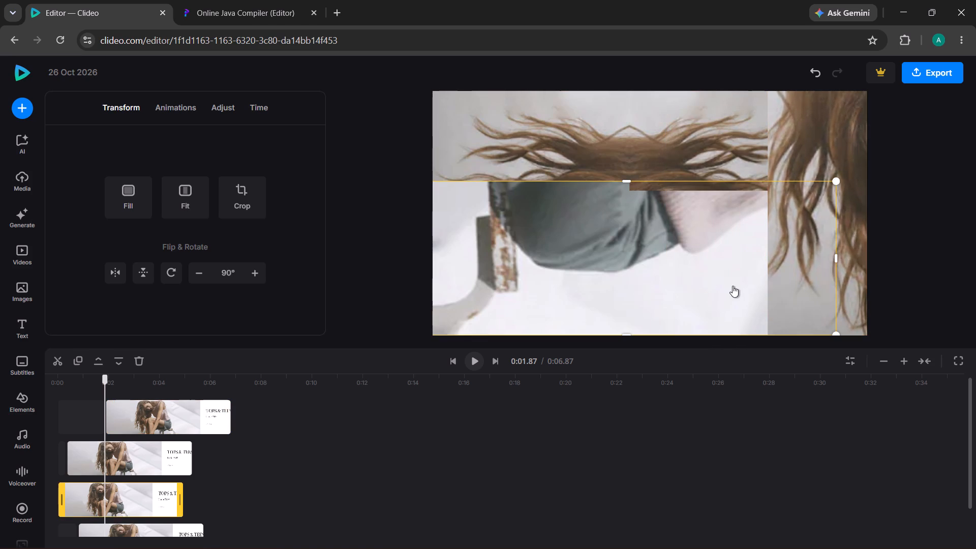
left_click_drag(836, 252, 841, 252)
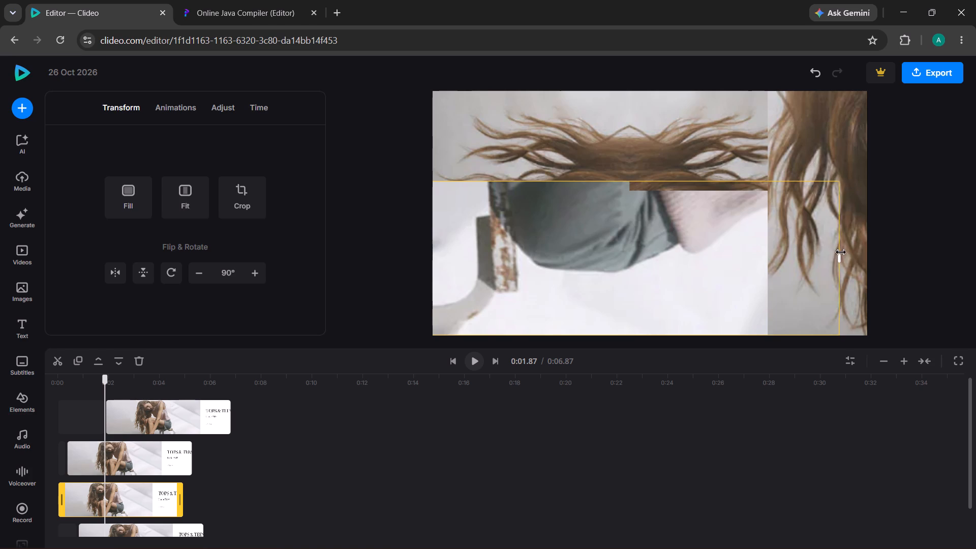
left_click_drag(841, 252, 869, 247)
Try several positions for the enlarged lower clip and place it directly beneath the mirrored hair picture.
left_click_drag(640, 287, 718, 277)
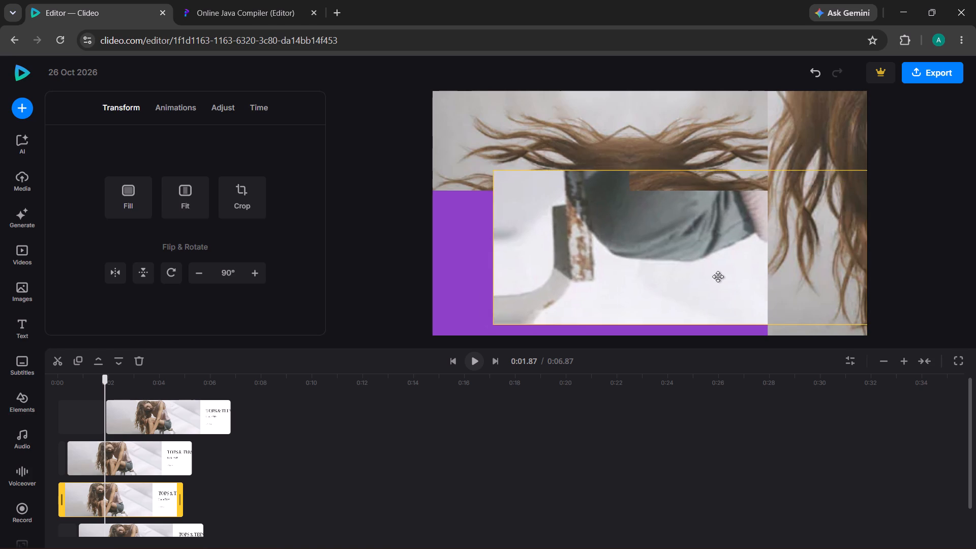
left_click_drag(718, 277, 660, 292)
left_click_drag(521, 258, 388, 254)
left_click(388, 254)
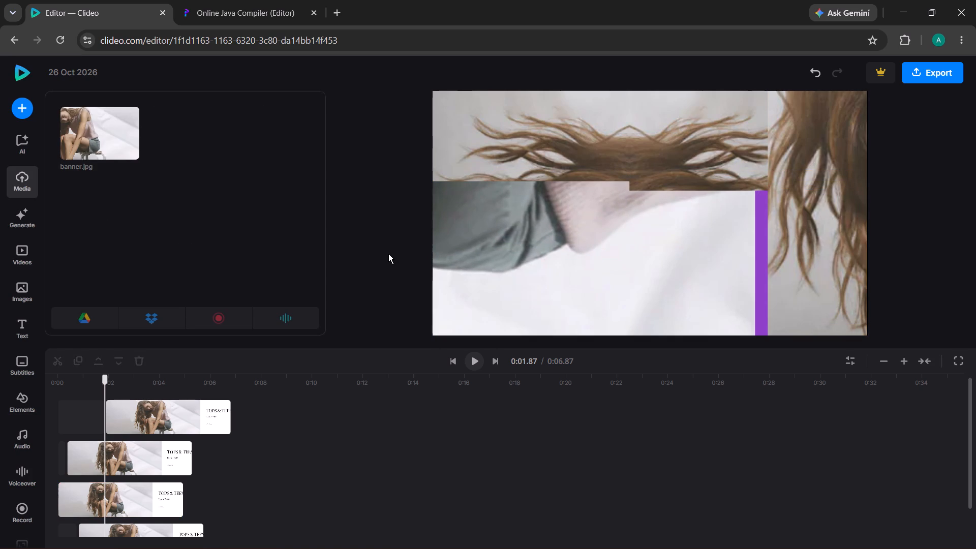
left_click_drag(482, 247, 450, 249)
left_click_drag(450, 249, 441, 263)
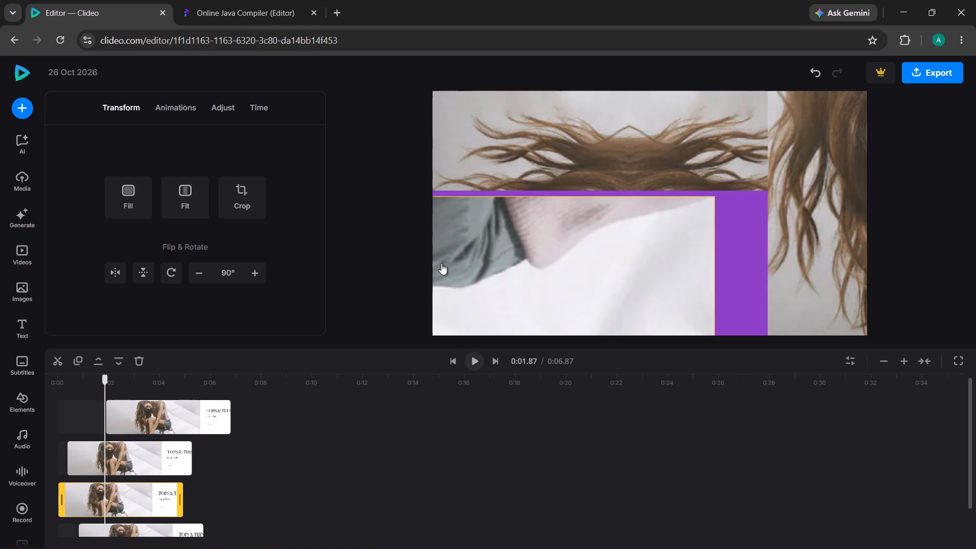
left_click_drag(469, 257, 715, 195)
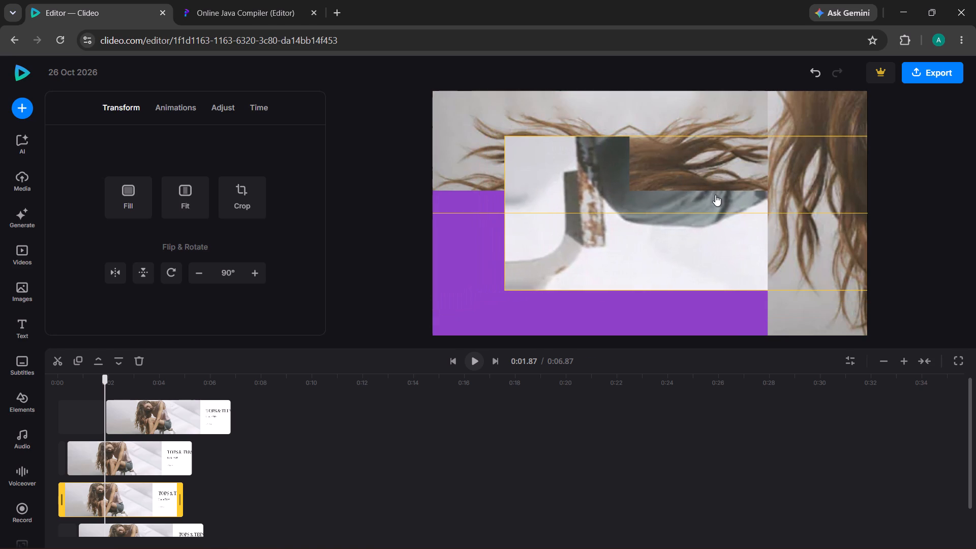
left_click_drag(715, 195, 652, 247)
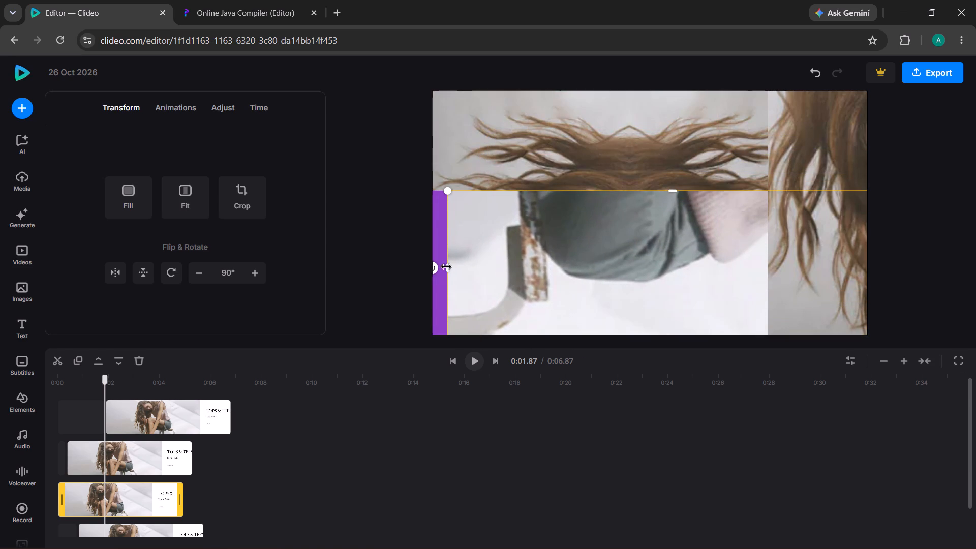
Rotate the enlarged lower clip through 125°, 150° and 270° to 265°.
left_click_drag(440, 266, 550, 158)
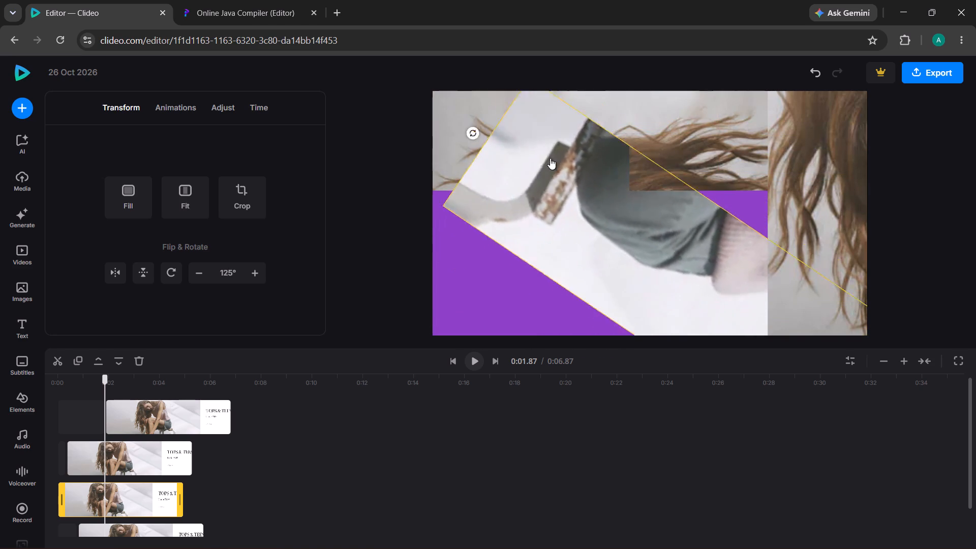
left_click_drag(550, 158, 634, 127)
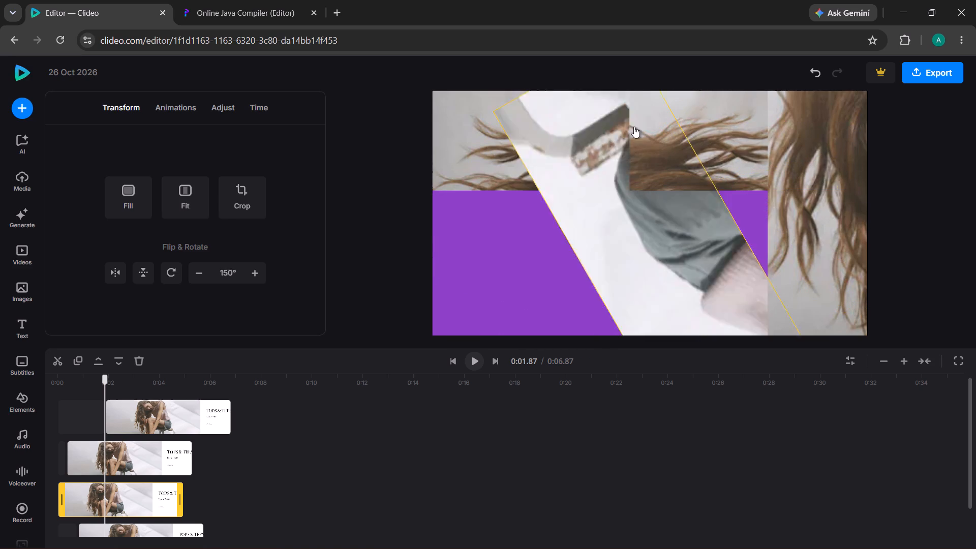
left_click_drag(634, 127, 743, 262)
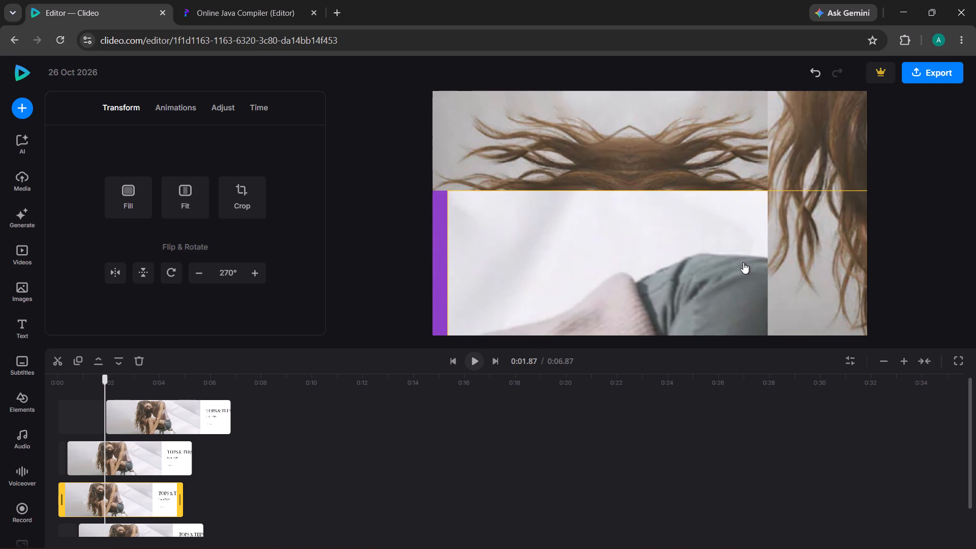
left_click_drag(743, 262, 744, 261)
Shift the enlarged clip left over the purple gap, straighten it to 270°, and align its upper edge with the mirrored hair picture's lower edge.
left_click_drag(724, 256, 606, 259)
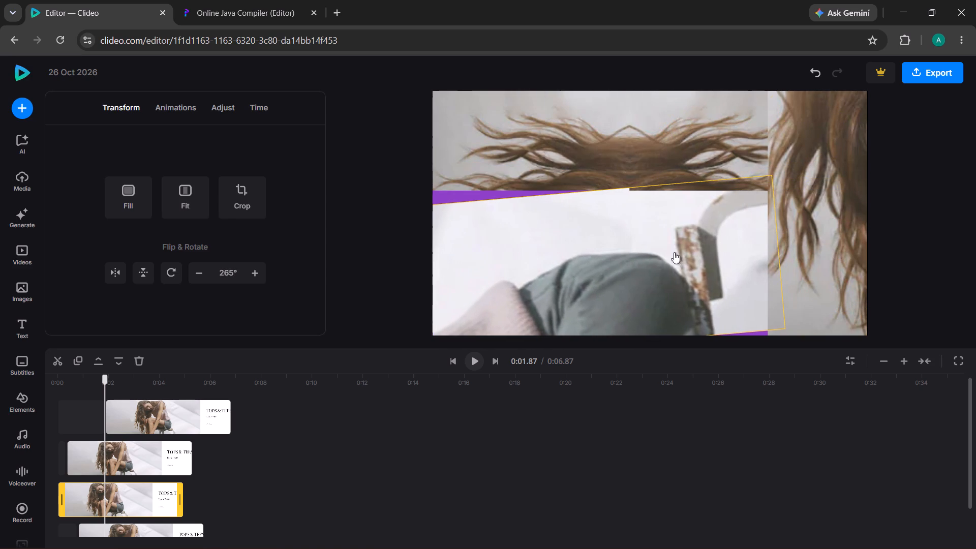
left_click_drag(790, 244, 810, 249)
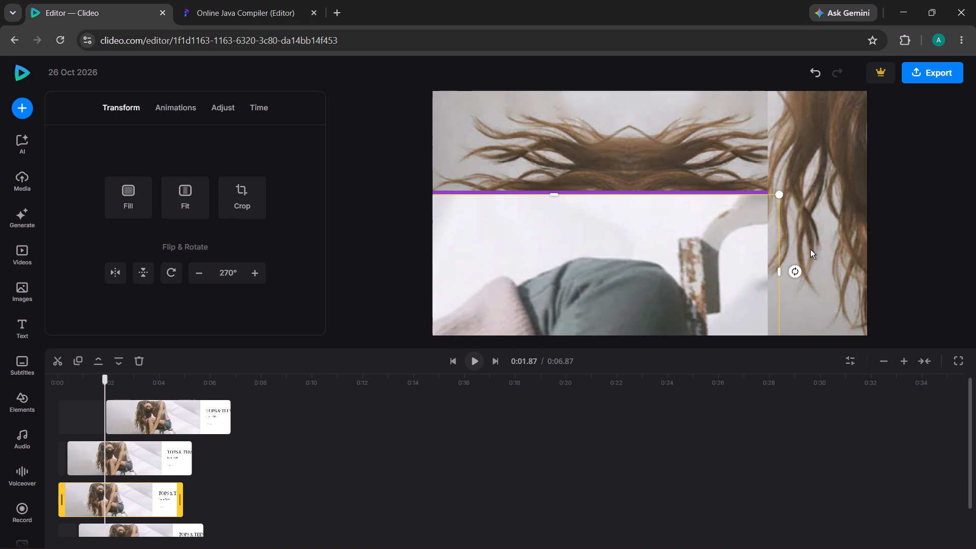
left_click_drag(693, 255, 705, 251)
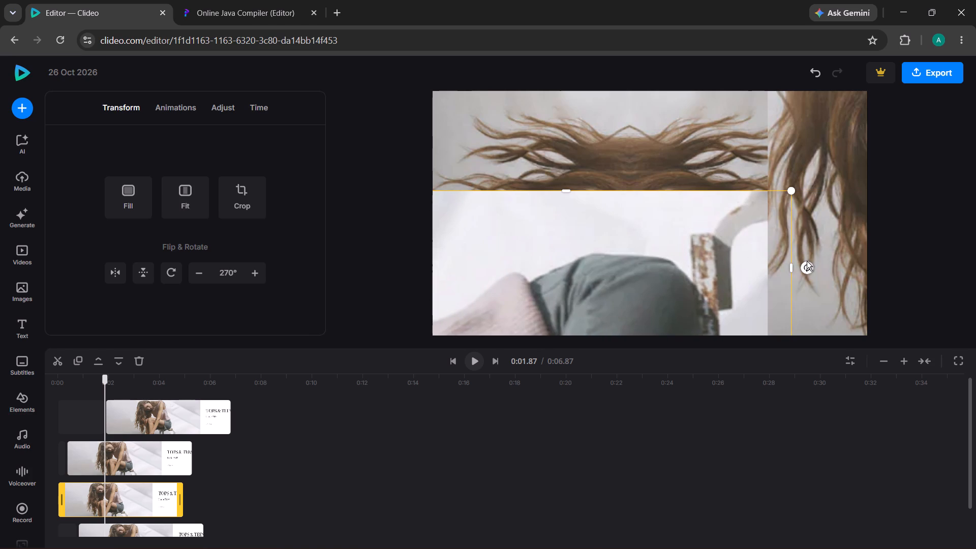
left_click_drag(807, 265, 818, 272)
left_click_drag(818, 272, 820, 271)
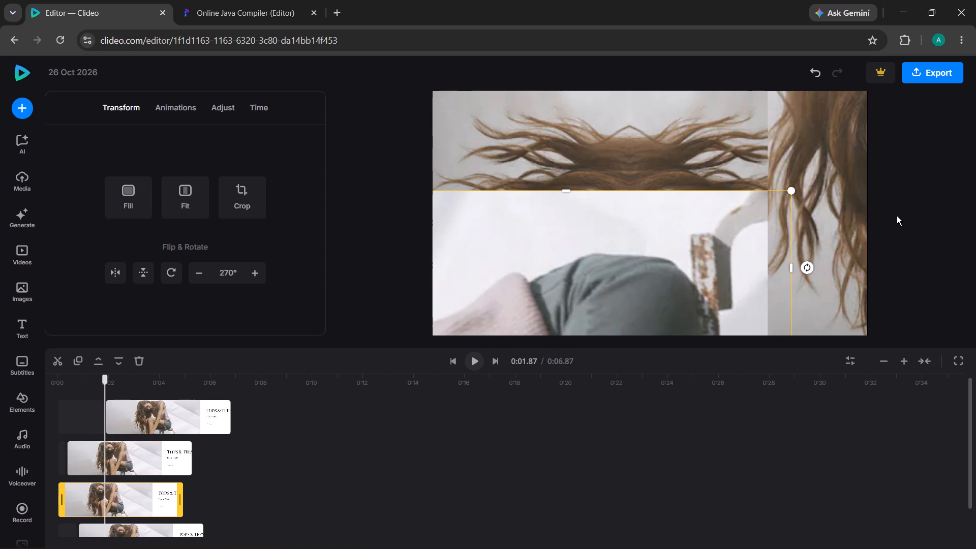